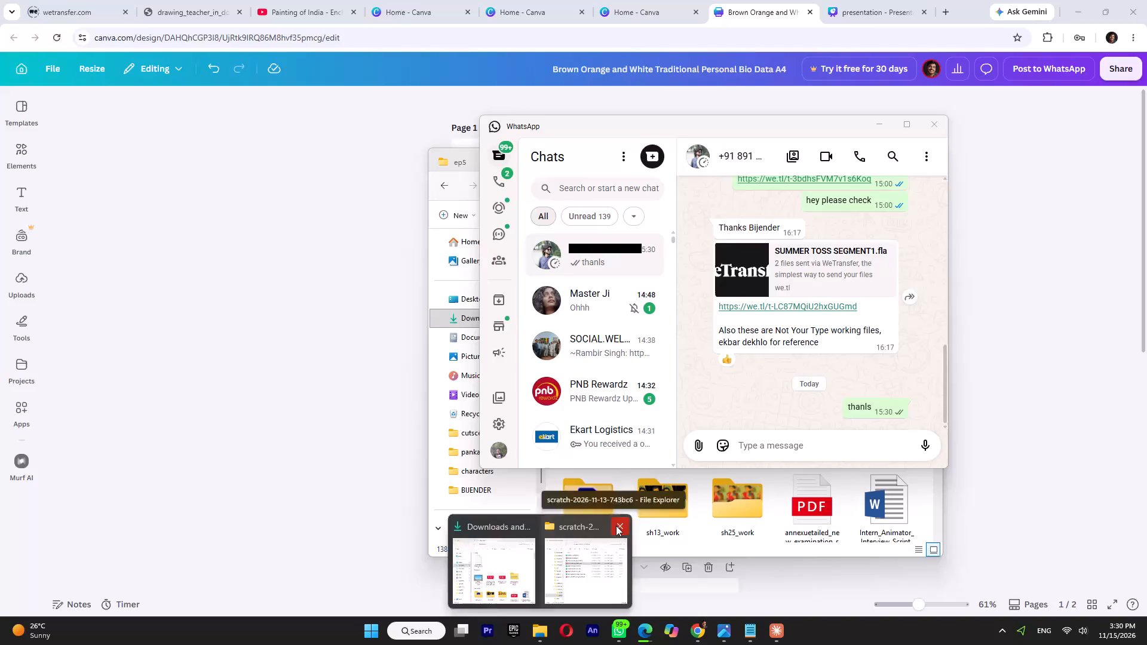
# Close the scratch folder window and open MVAL 027.pdf from the Downloads folder.
pyautogui.click(616, 526)
pyautogui.click(553, 562)
pyautogui.scroll(-3, 695, 398)
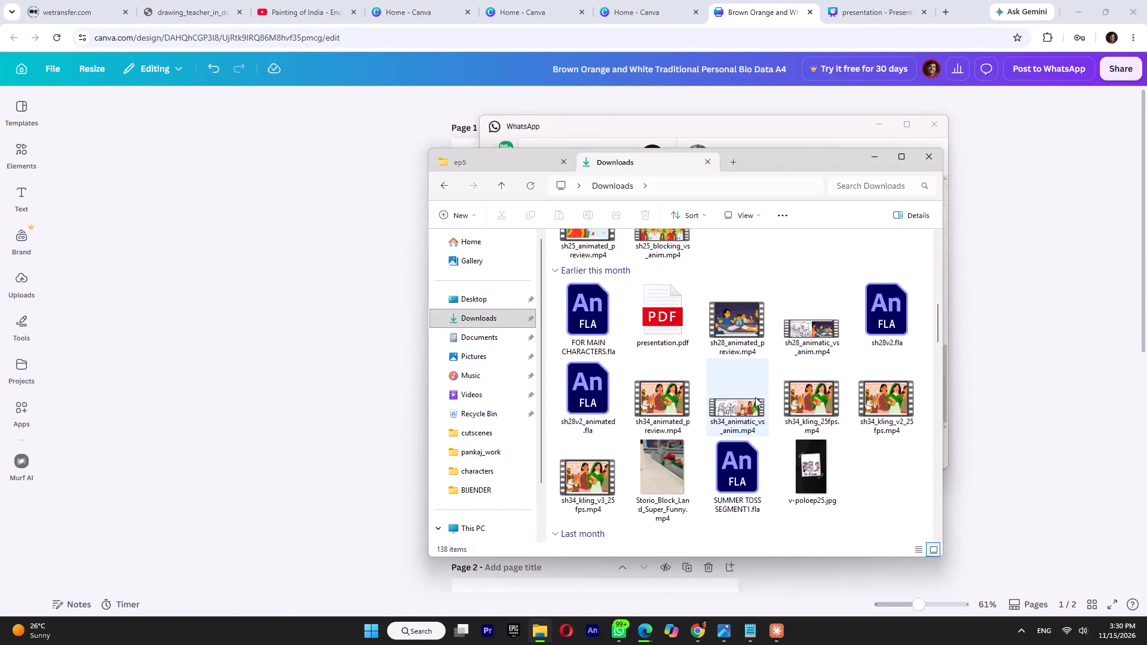
pyautogui.moveTo(939, 324); pyautogui.dragTo(938, 330)
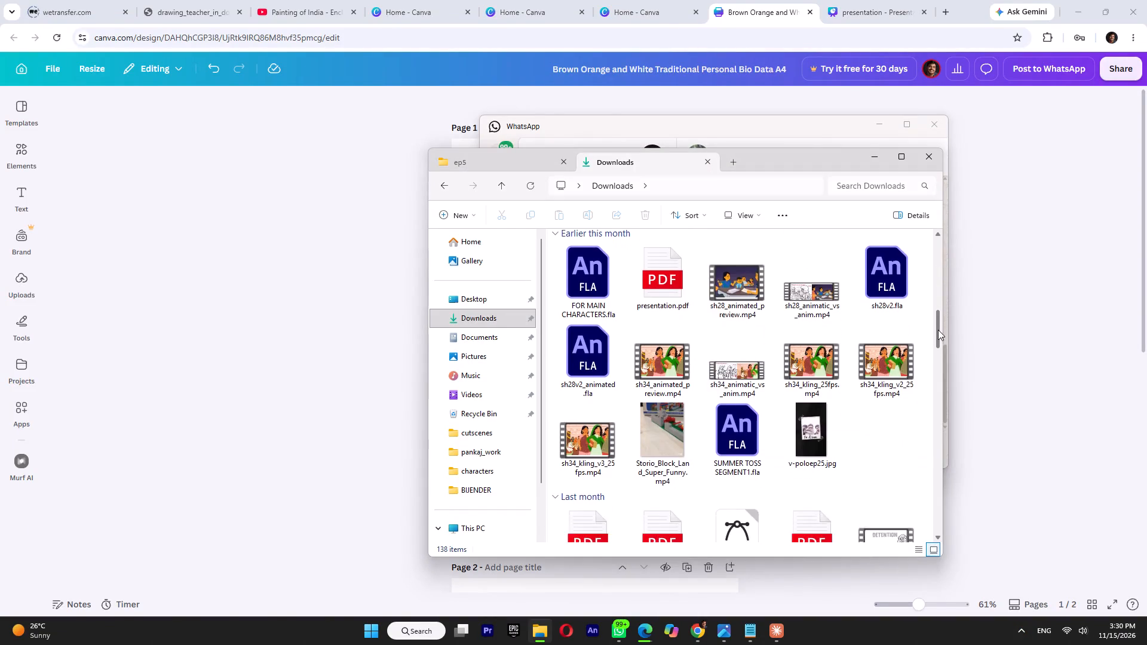
pyautogui.moveTo(938, 330); pyautogui.dragTo(939, 352)
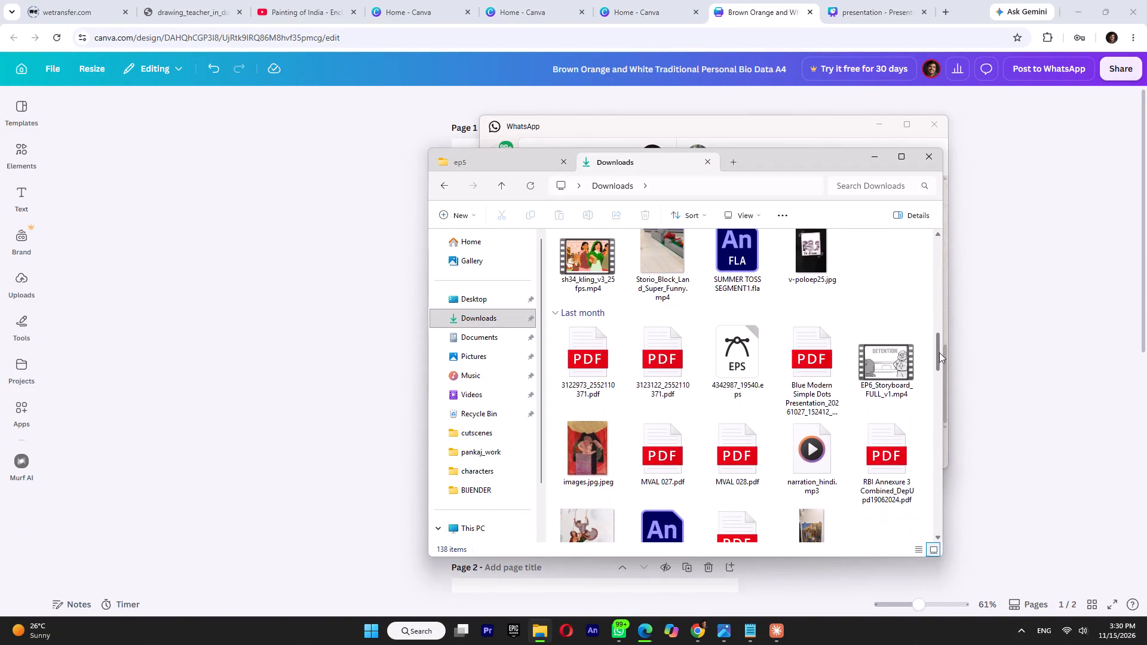
pyautogui.moveTo(939, 352); pyautogui.dragTo(939, 356)
pyautogui.doubleClick(682, 419)
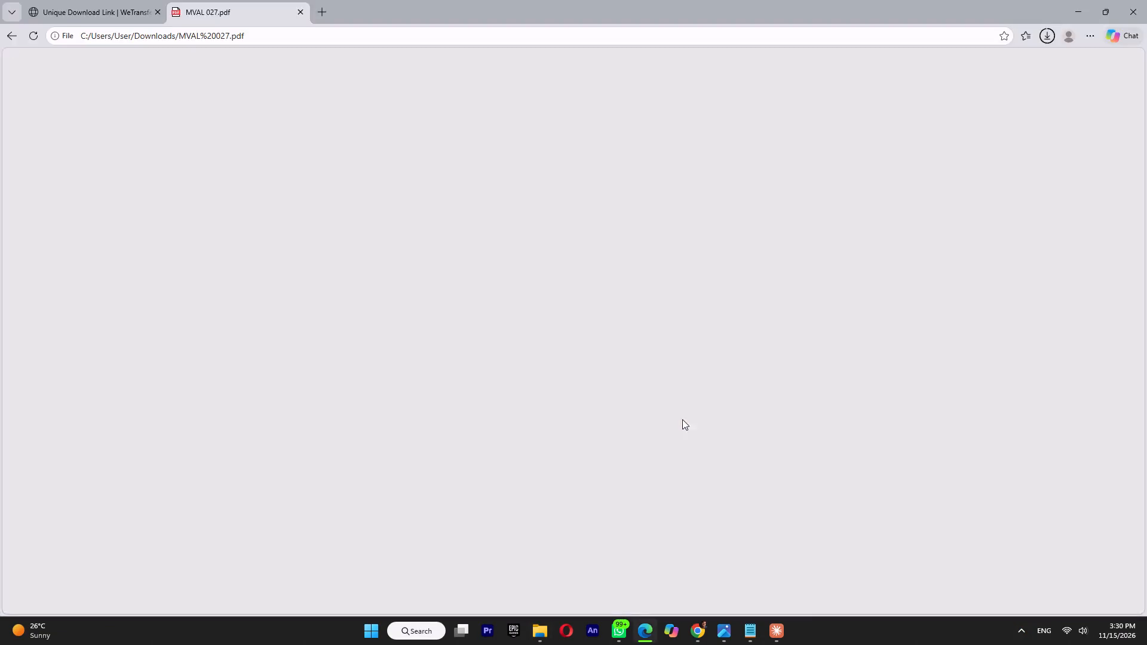
# Copy the course code MVAL027 from the Creative Portraiture assignment page of the PDF.
pyautogui.scroll(-6, 682, 419)
pyautogui.scroll(10, 688, 414)
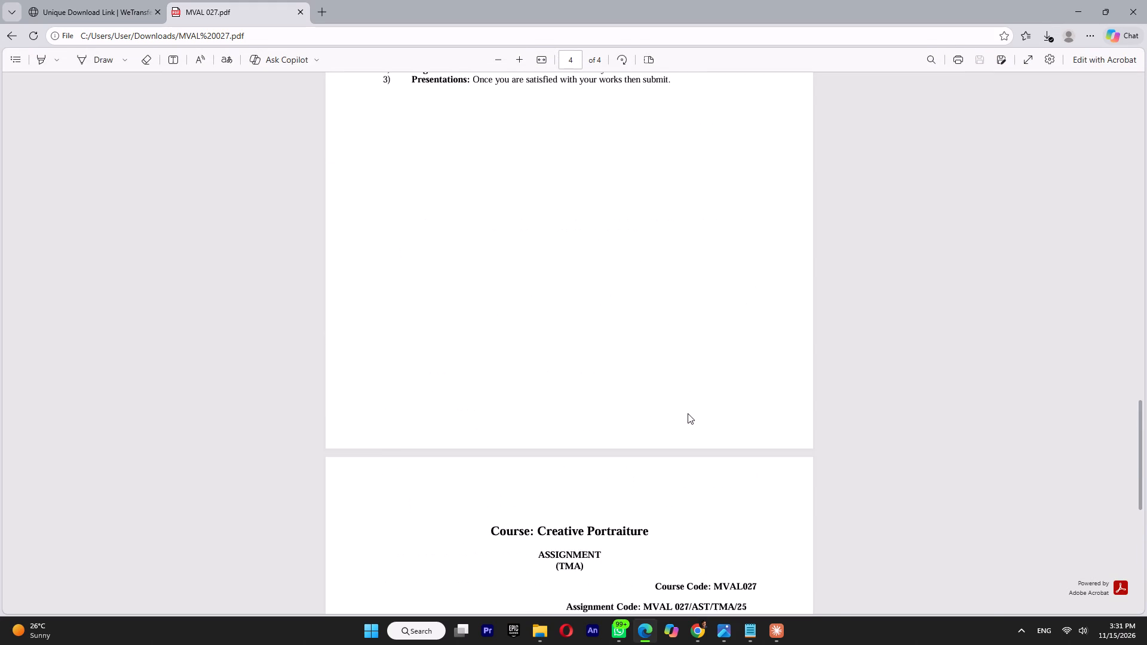
pyautogui.scroll(12, 688, 413)
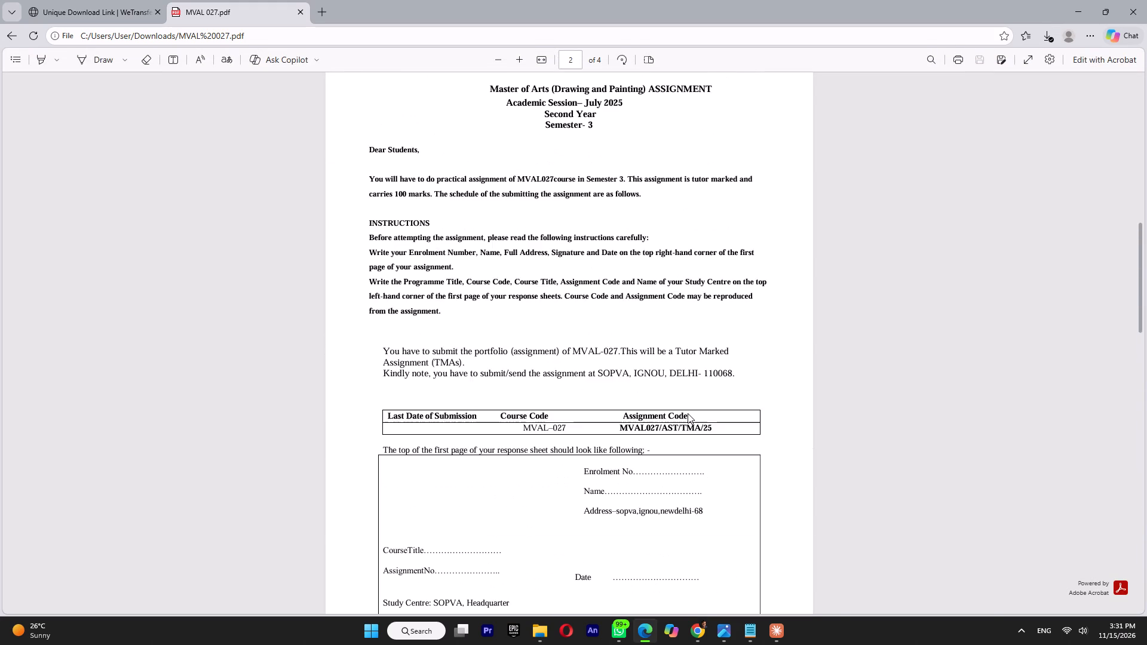
pyautogui.scroll(-20, 691, 425)
pyautogui.scroll(-8, 691, 425)
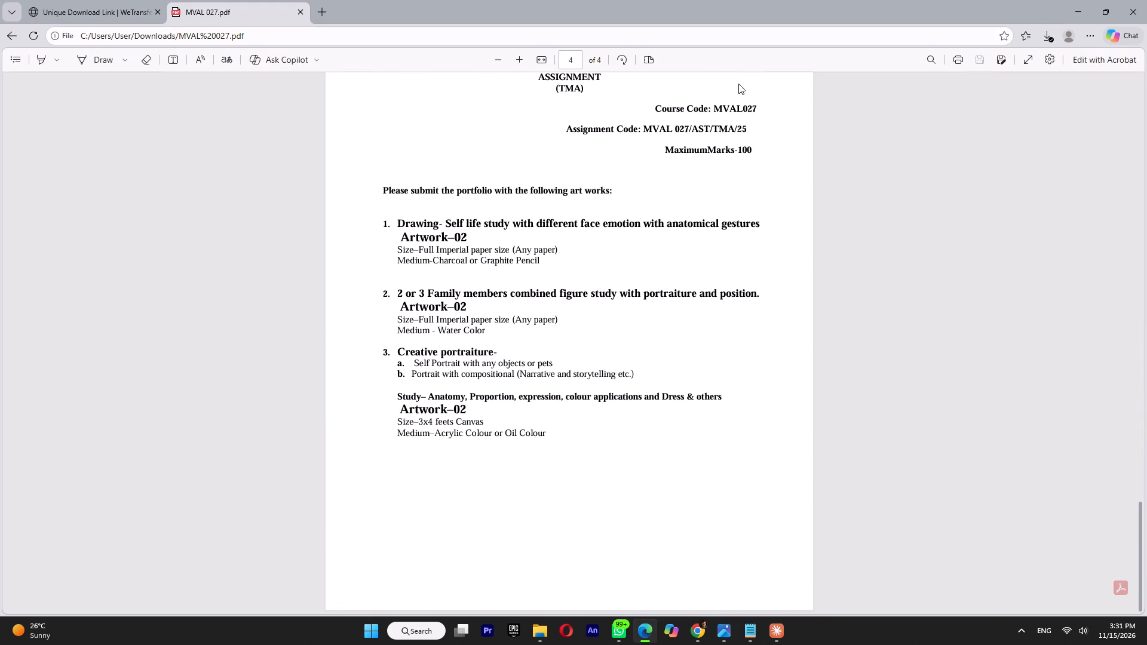
pyautogui.moveTo(713, 107); pyautogui.dragTo(768, 112)
pyautogui.hotkey('ctrl', 'c')
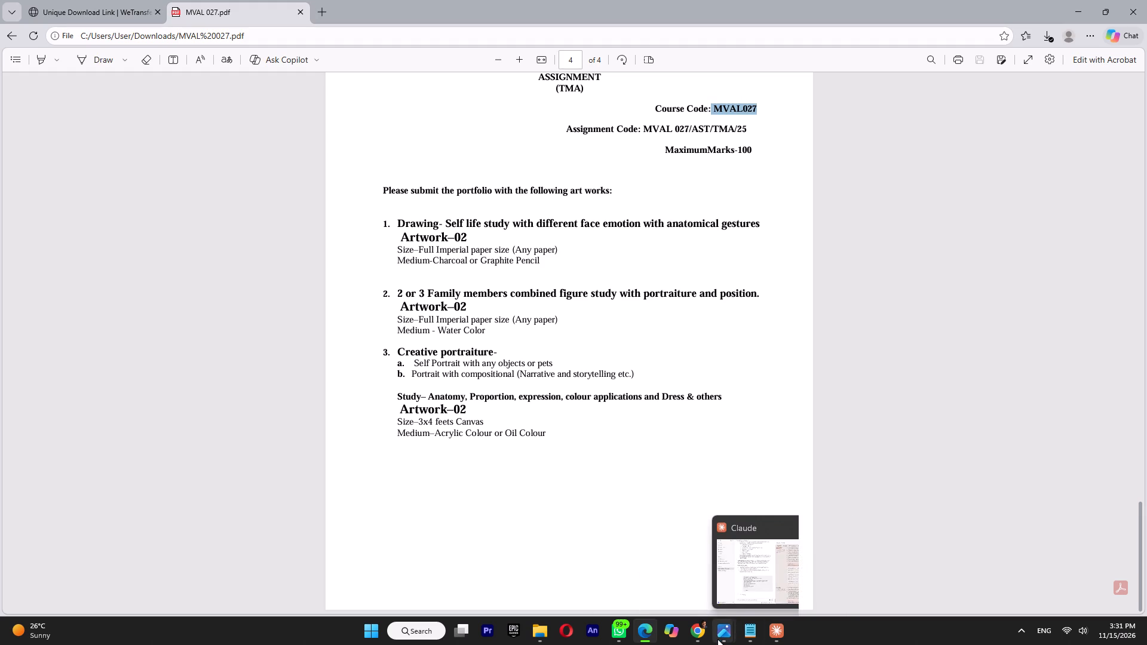
# Switch to Canva in Chrome, paste MVAL027 onto page 1, and place it centred at the top of the page.
pyautogui.click(696, 637)
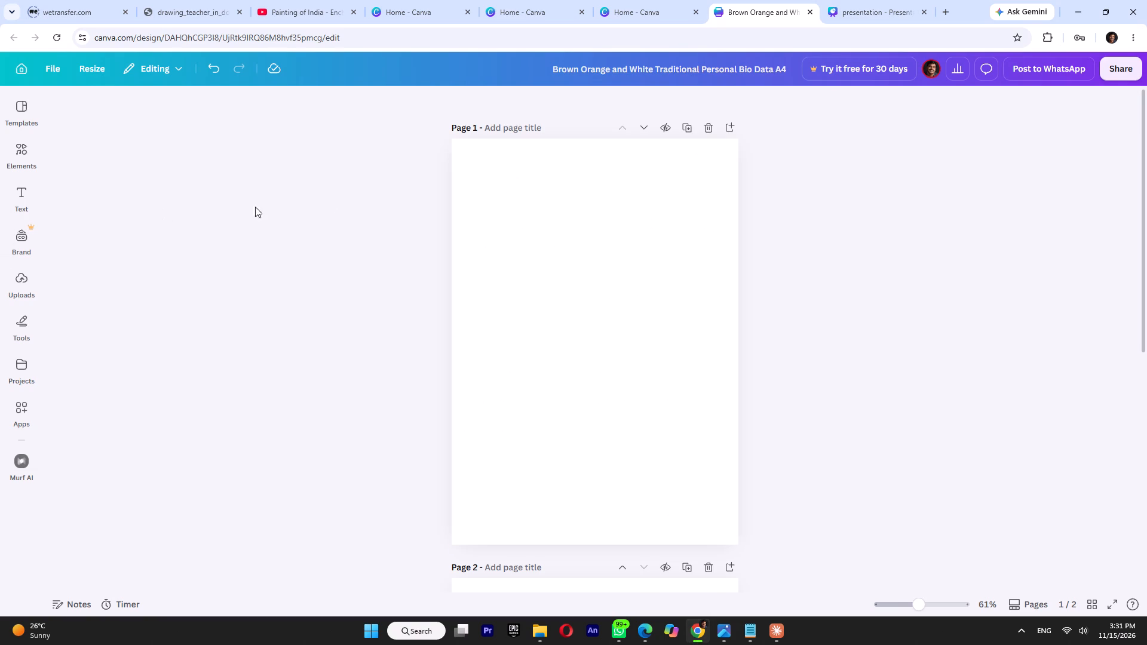
pyautogui.click(526, 183)
pyautogui.hotkey('ctrl', 'v')
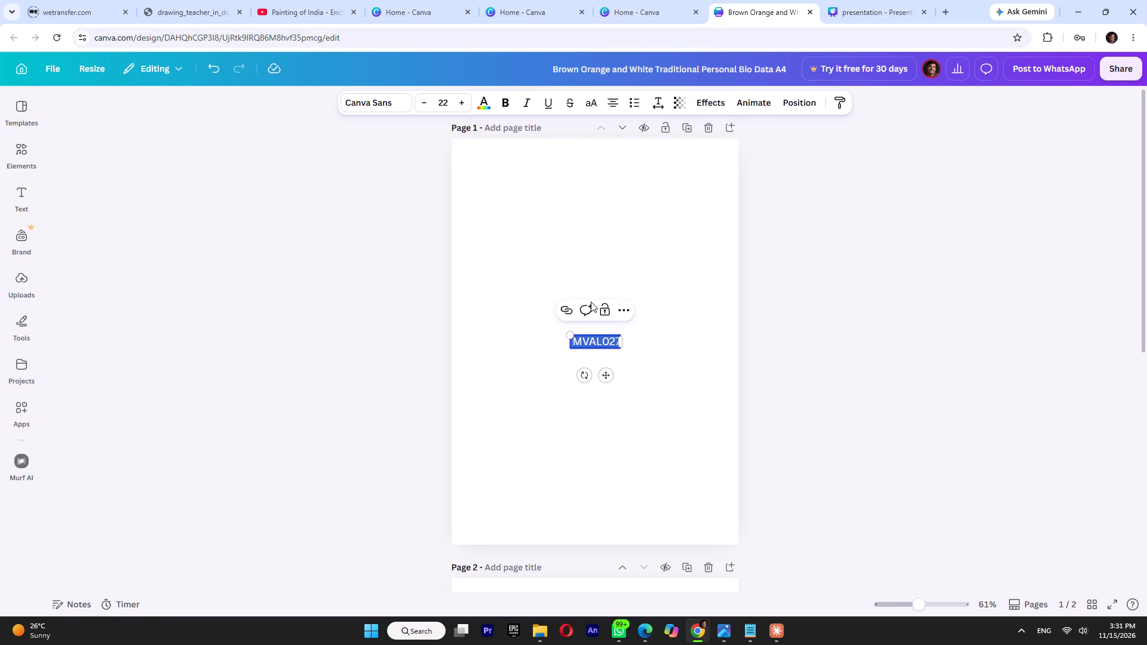
pyautogui.moveTo(609, 377); pyautogui.dragTo(608, 198)
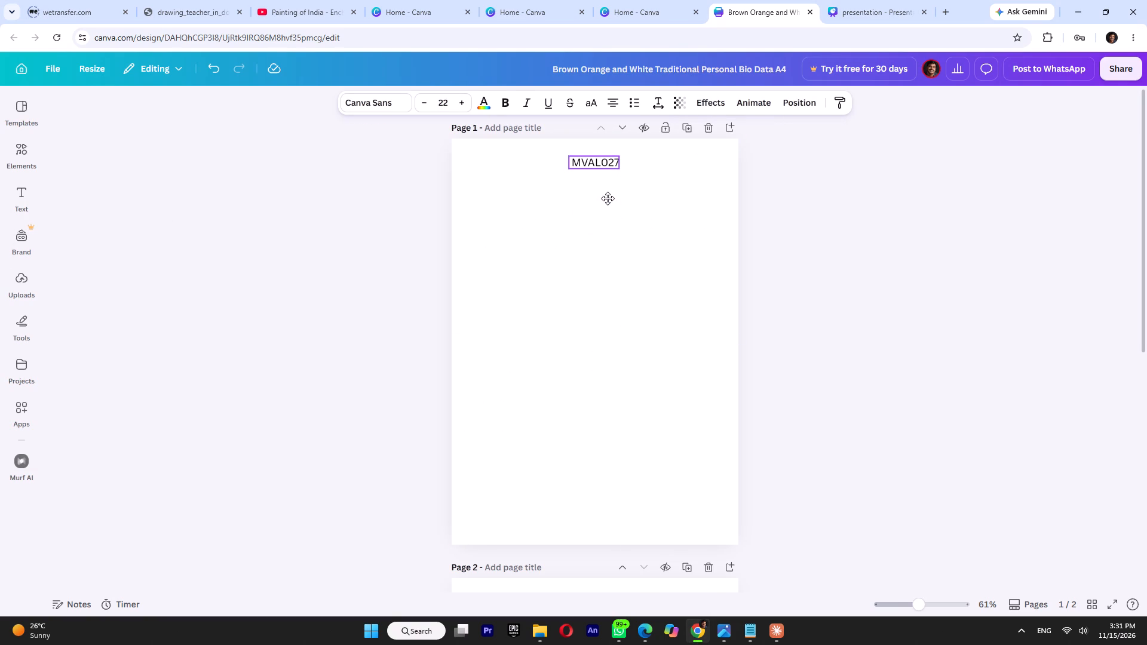
pyautogui.moveTo(608, 198); pyautogui.dragTo(606, 198)
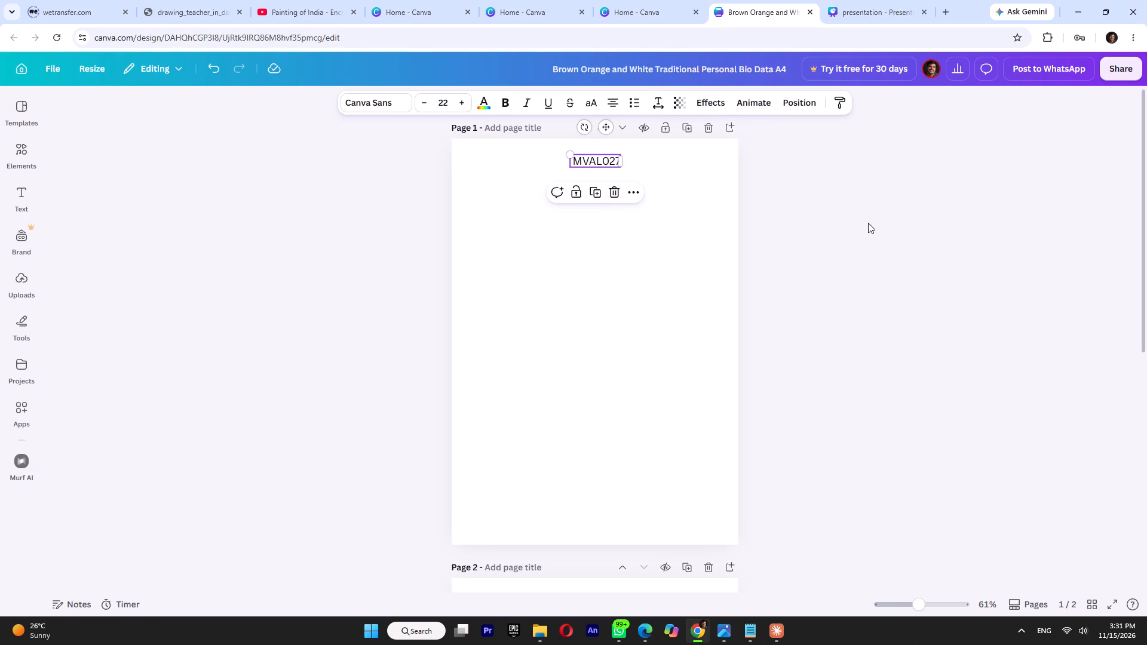
pyautogui.click(868, 223)
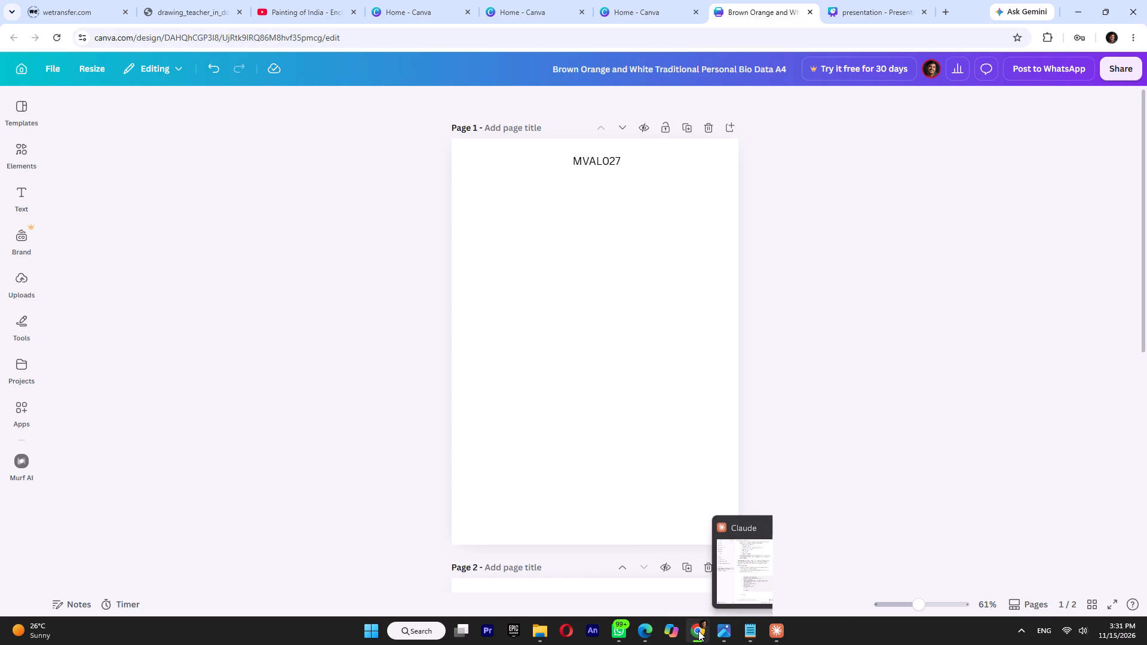
# Close both open image windows showing pankaj_poses_vs_refsv3.png.
pyautogui.click(726, 634)
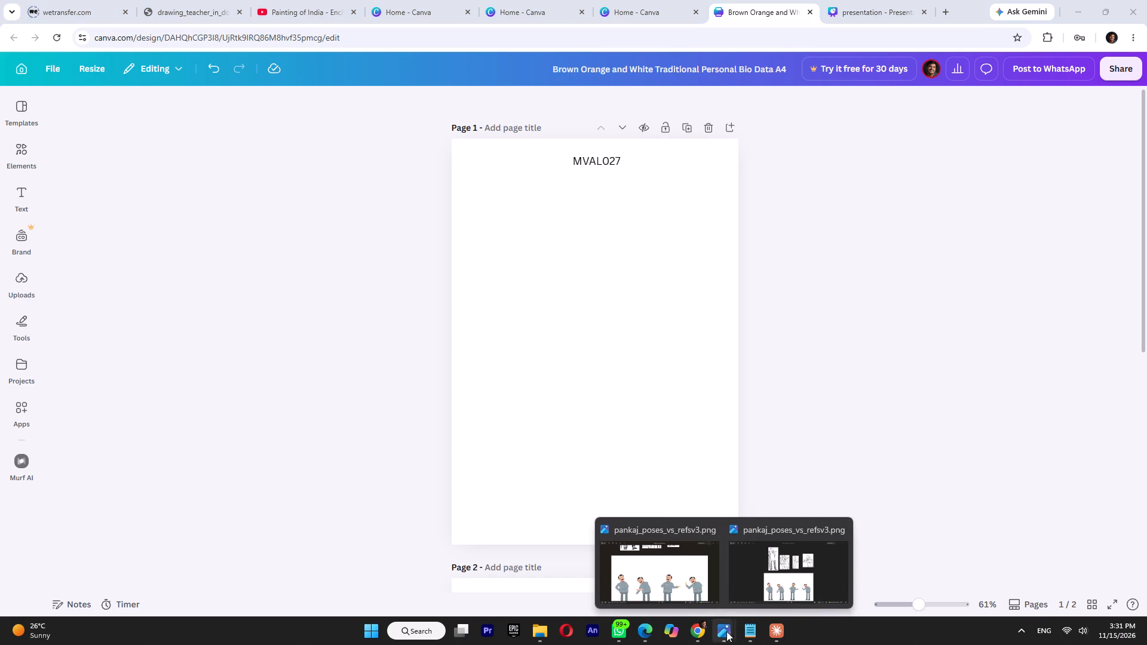
pyautogui.click(712, 536)
pyautogui.click(774, 528)
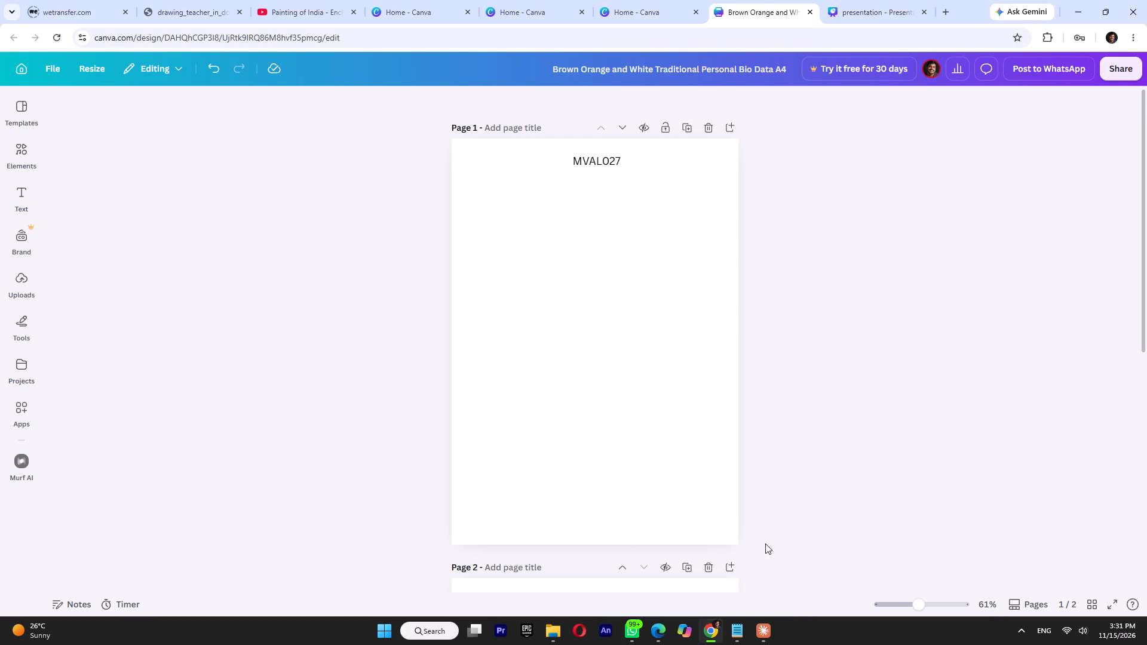
# Open MVAL 028.pdf from Downloads and examine the portfolio requirements for the Creative Drawing and Creative Painting compositions.
pyautogui.click(651, 631)
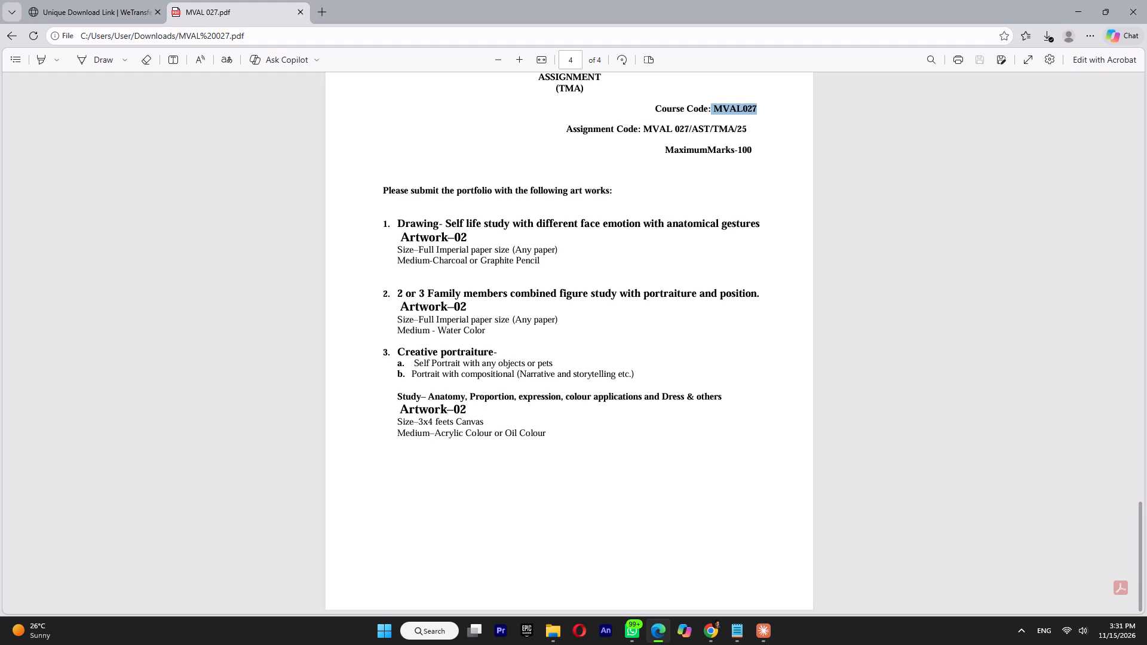
pyautogui.click(556, 638)
pyautogui.doubleClick(731, 404)
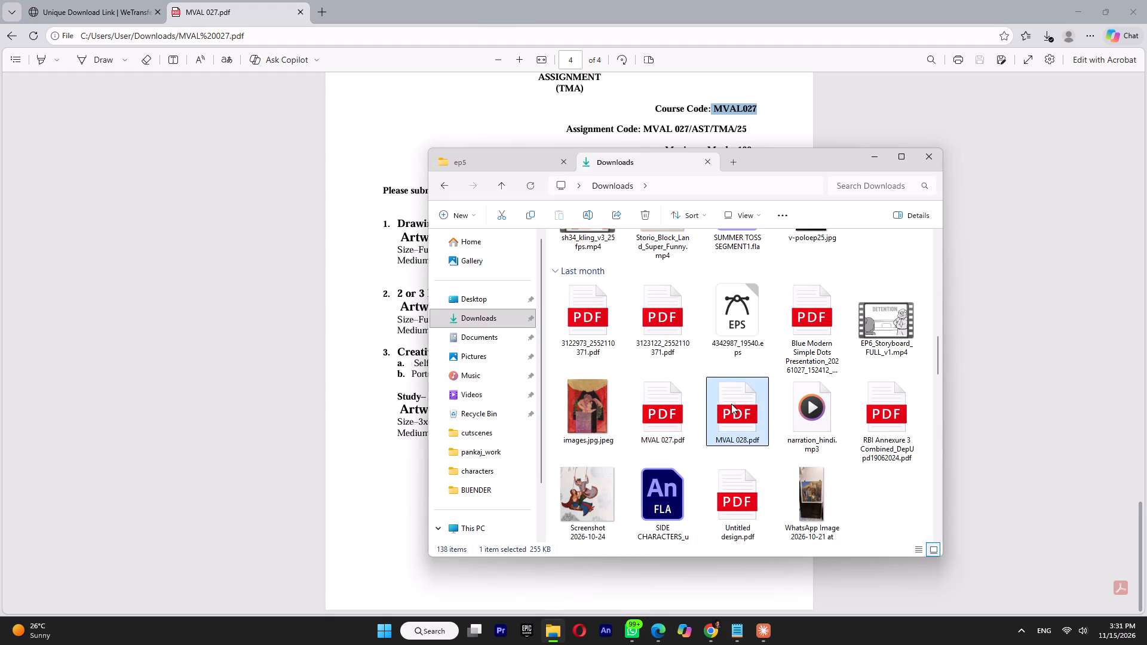
pyautogui.scroll(-5, 599, 388)
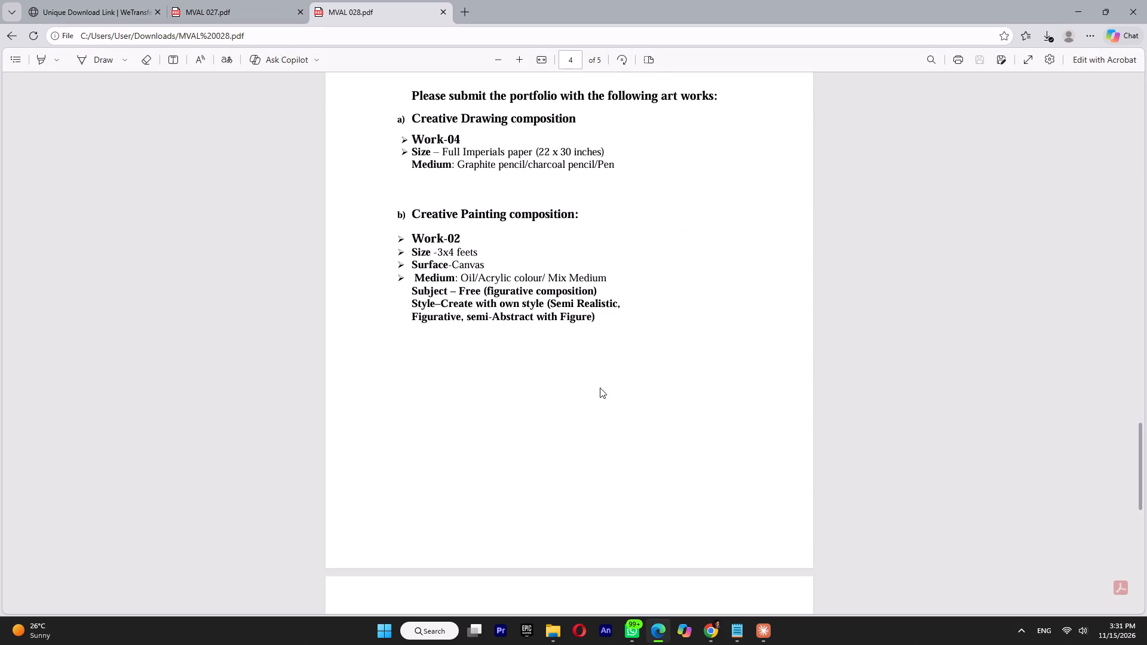
pyautogui.scroll(4, 600, 388)
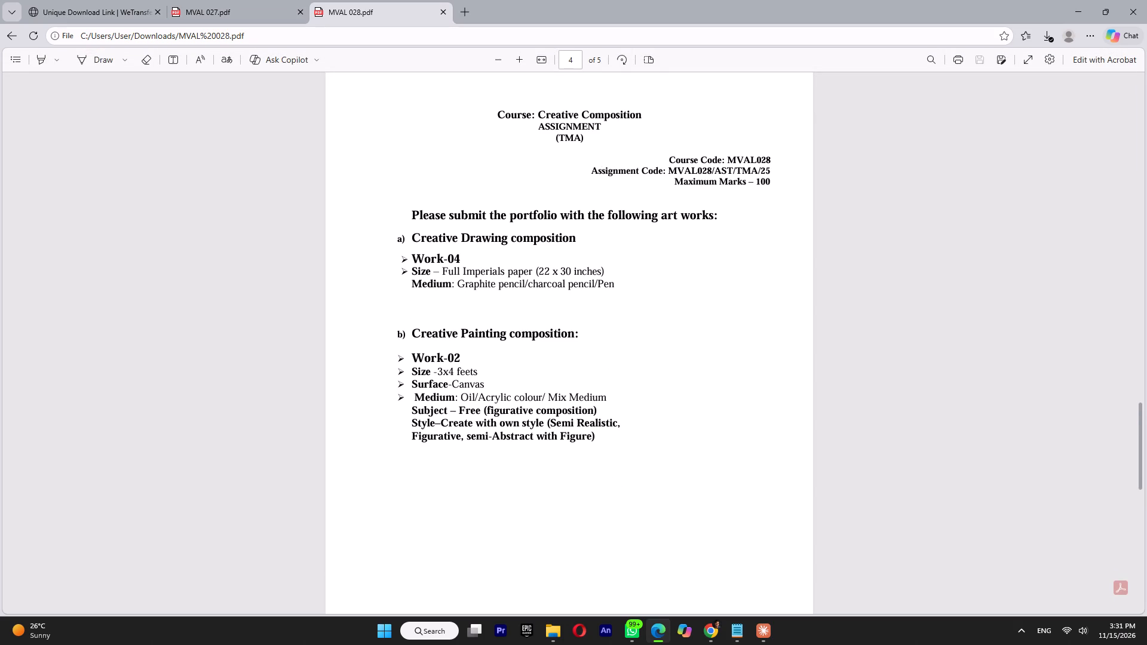
pyautogui.moveTo(448, 256); pyautogui.dragTo(462, 260)
pyautogui.moveTo(413, 257); pyautogui.dragTo(631, 288)
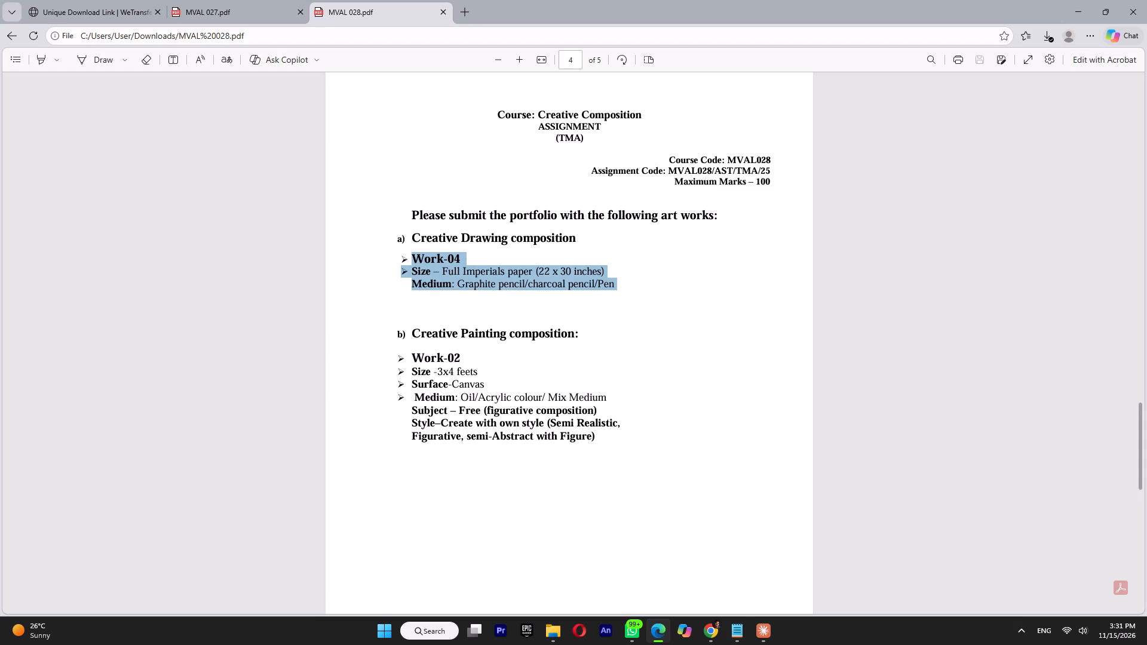
pyautogui.moveTo(631, 288); pyautogui.dragTo(632, 288)
pyautogui.moveTo(412, 333); pyautogui.dragTo(612, 427)
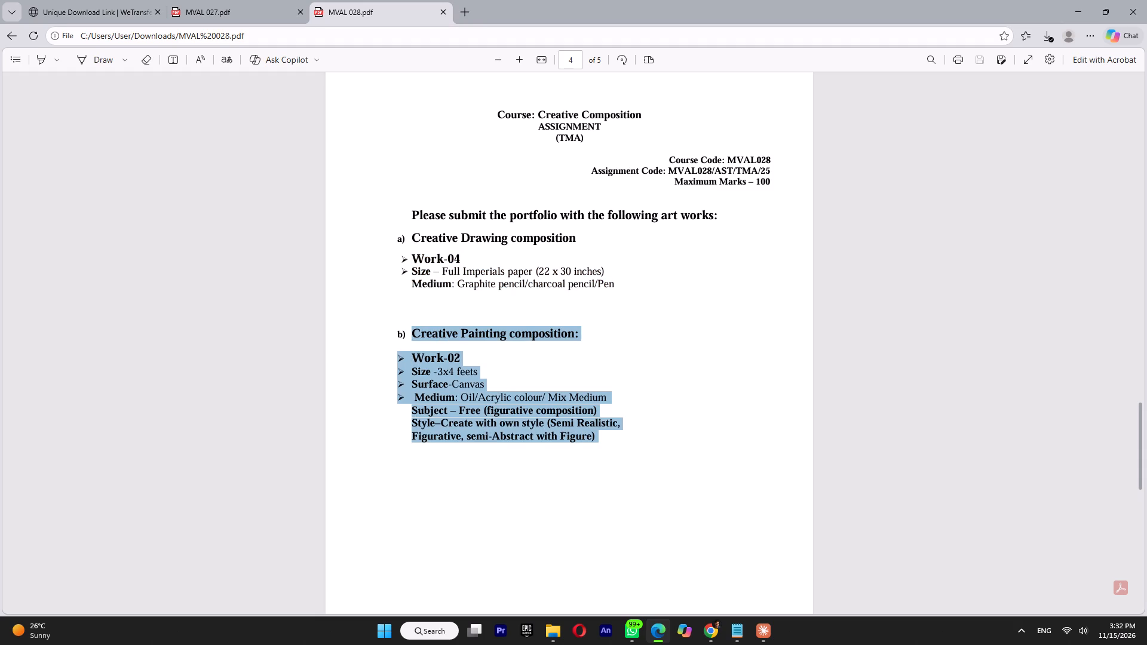
pyautogui.moveTo(612, 427); pyautogui.dragTo(606, 437)
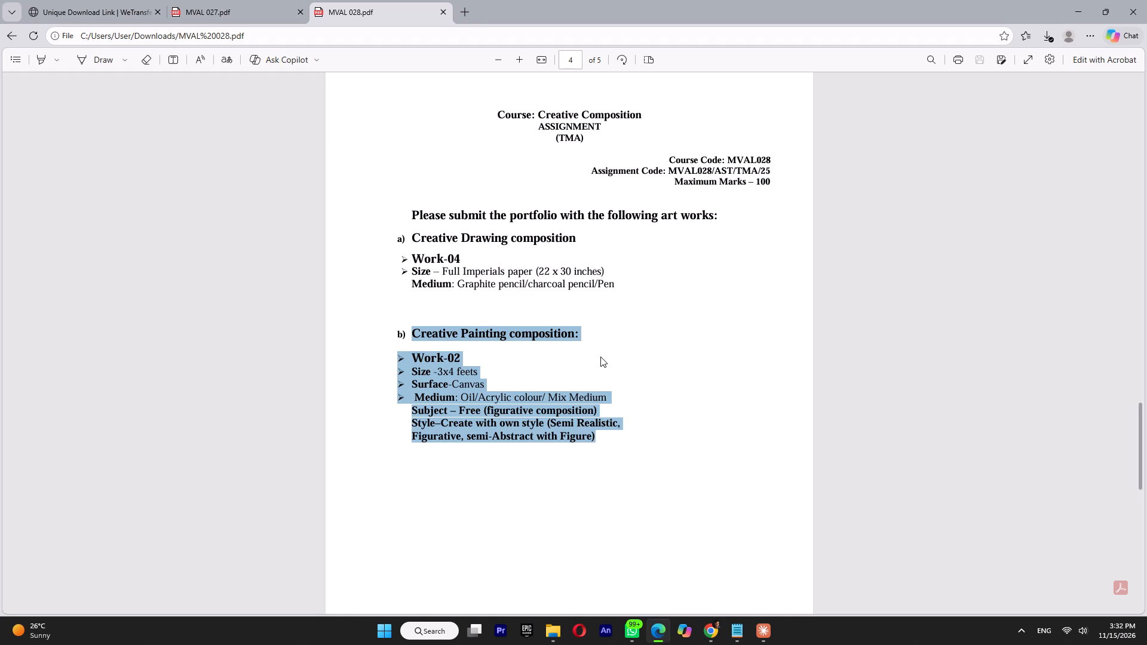
pyautogui.click(600, 358)
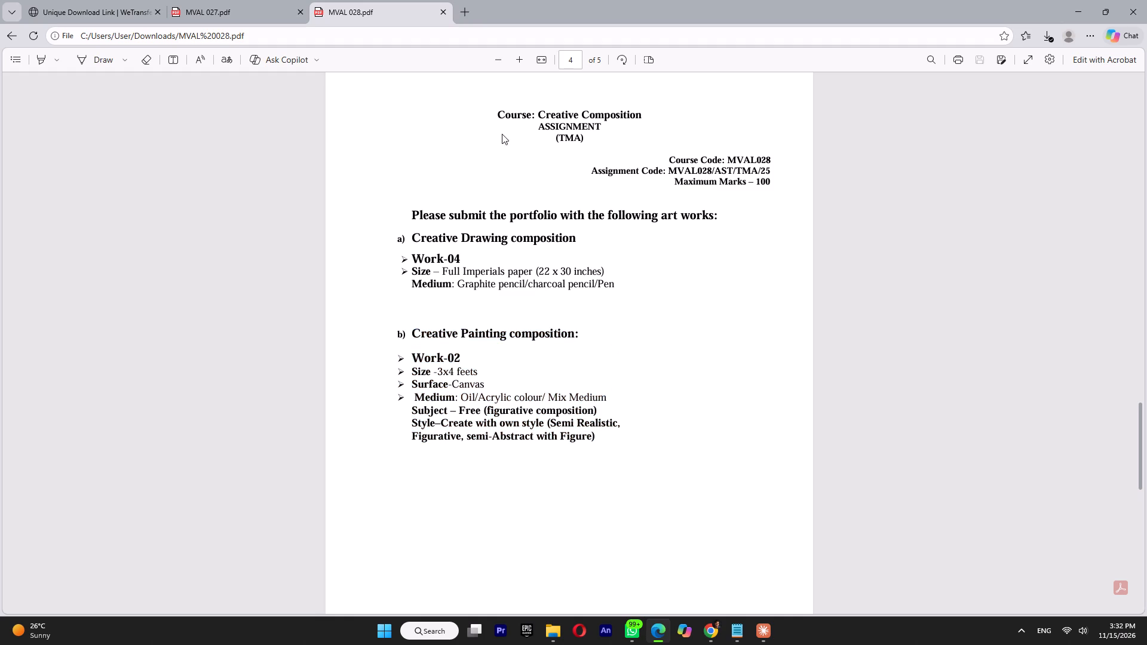
# Return to the Canva design and display the uploaded images.
pyautogui.click(1074, 7)
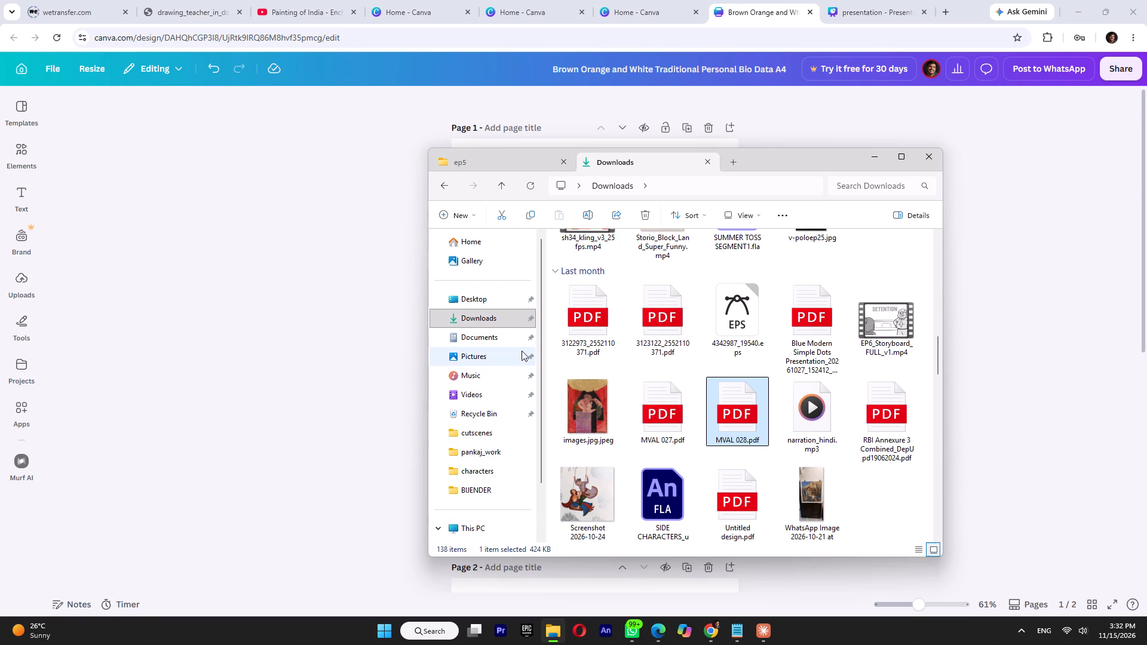
pyautogui.click(866, 159)
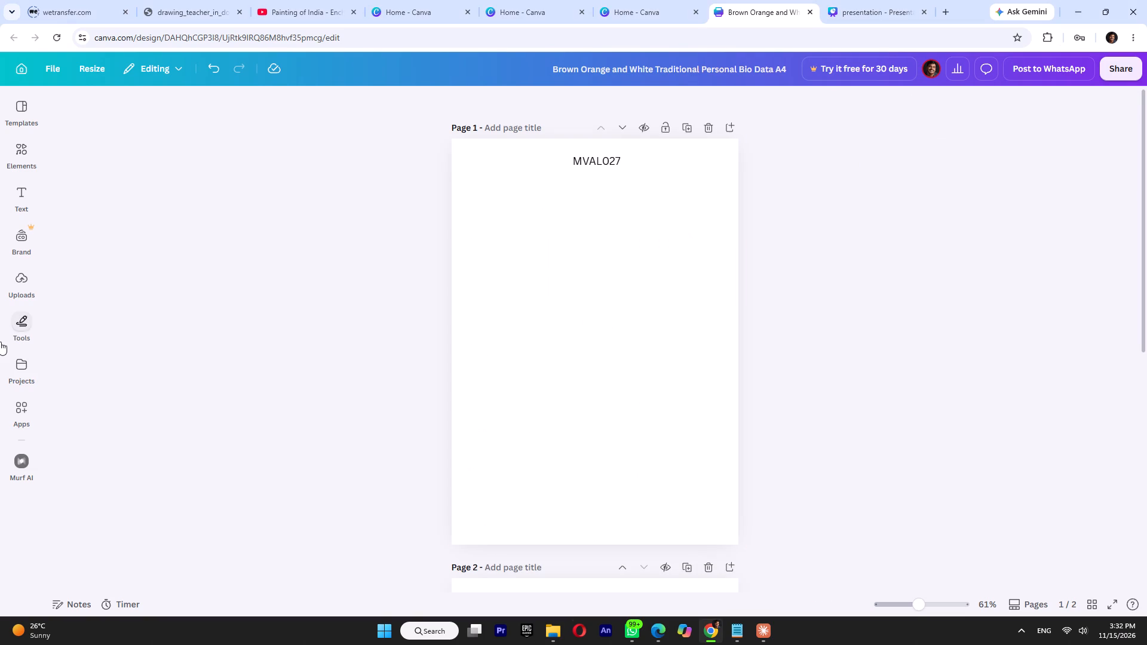
pyautogui.click(23, 277)
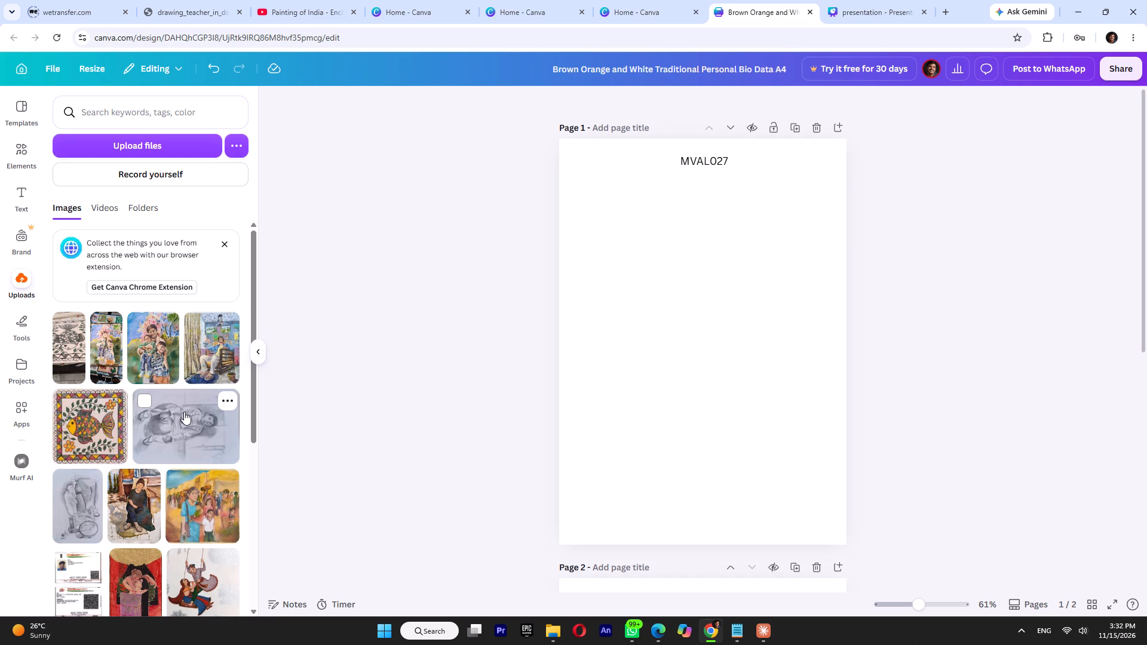
# Check the artwork requirements in MVAL 027.pdf again and look through Canva's uploaded images for suitable artworks.
pyautogui.click(658, 638)
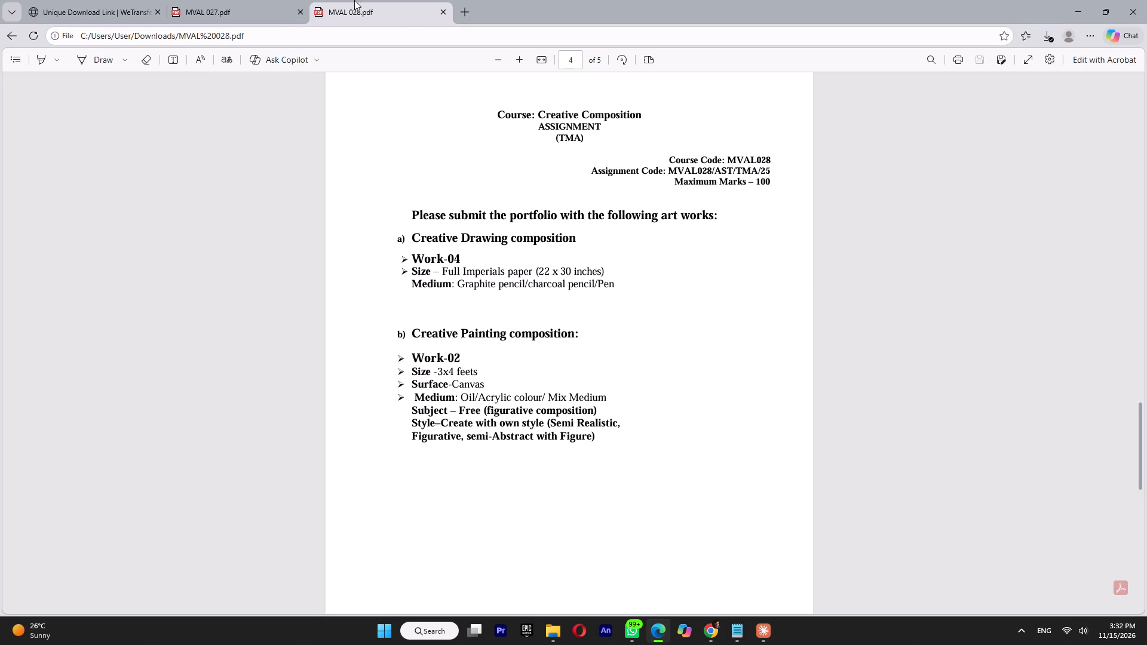
pyautogui.click(200, 0)
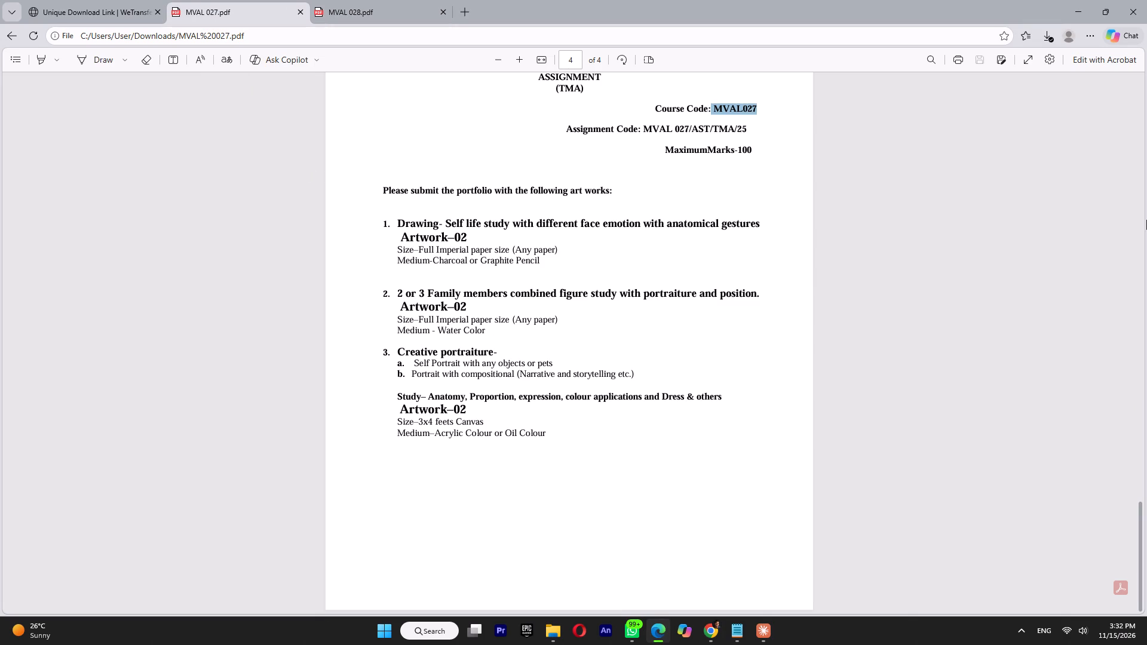
pyautogui.click(1083, 7)
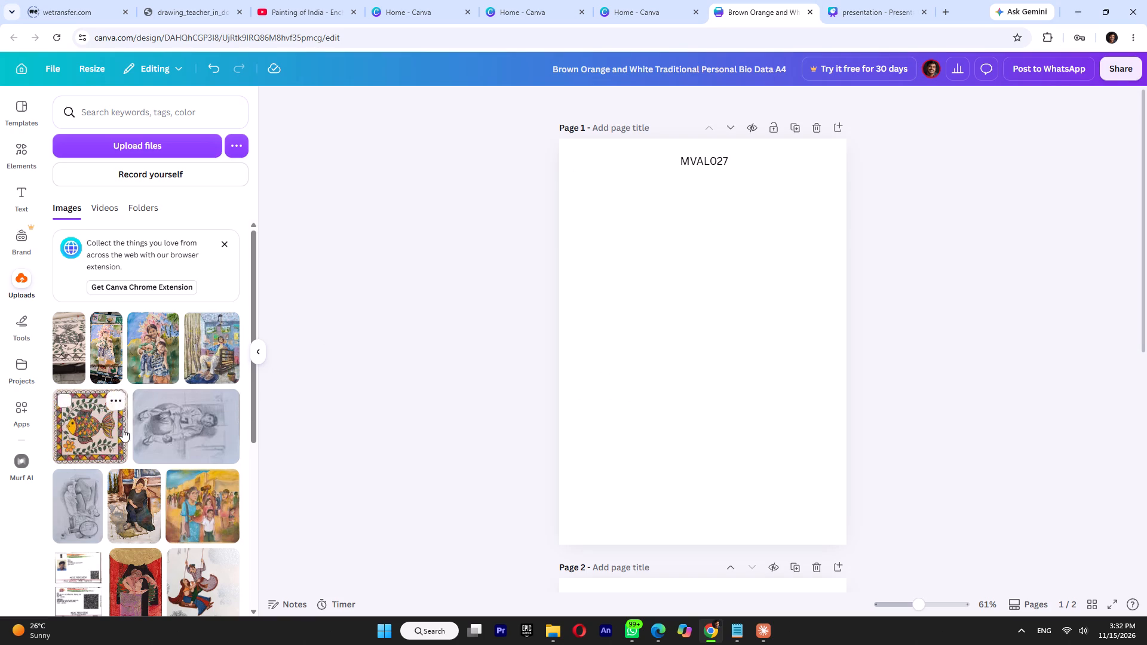
pyautogui.scroll(-5, 172, 410)
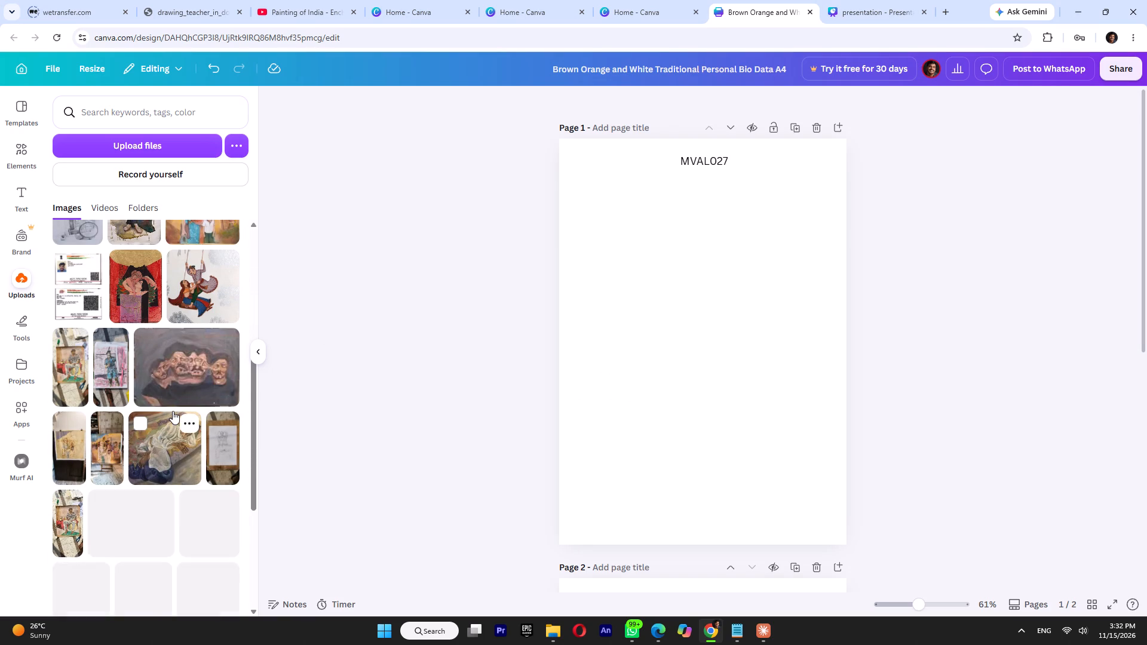
# Look through the duplicate Canva home tabs and close one of them.
pyautogui.click(639, 1)
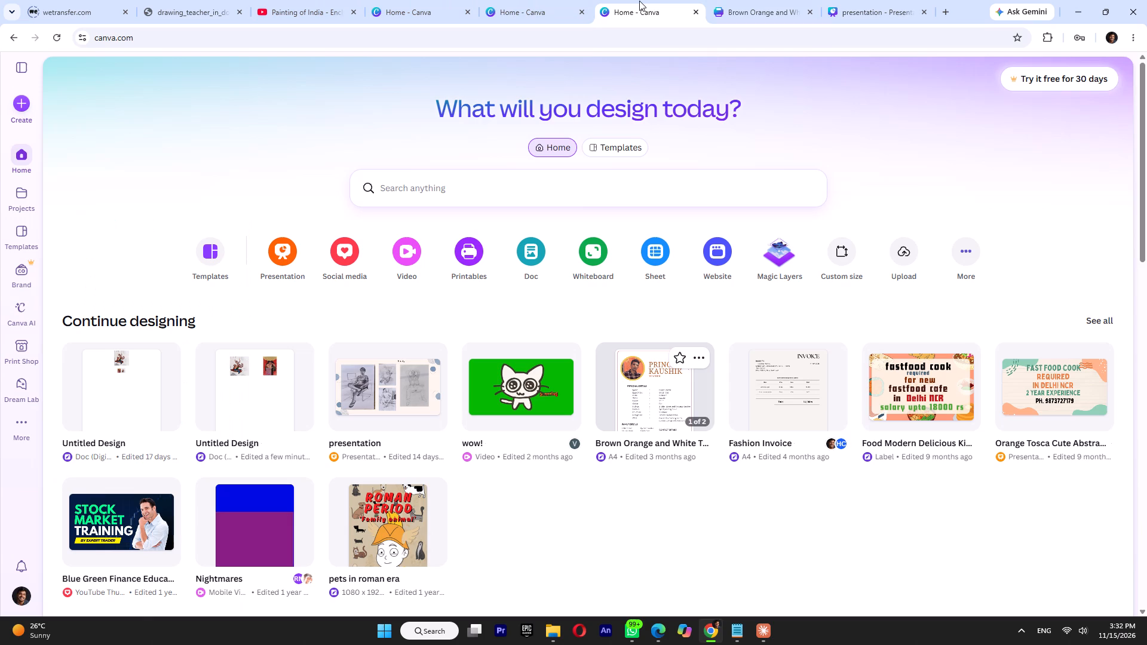
pyautogui.click(527, 0)
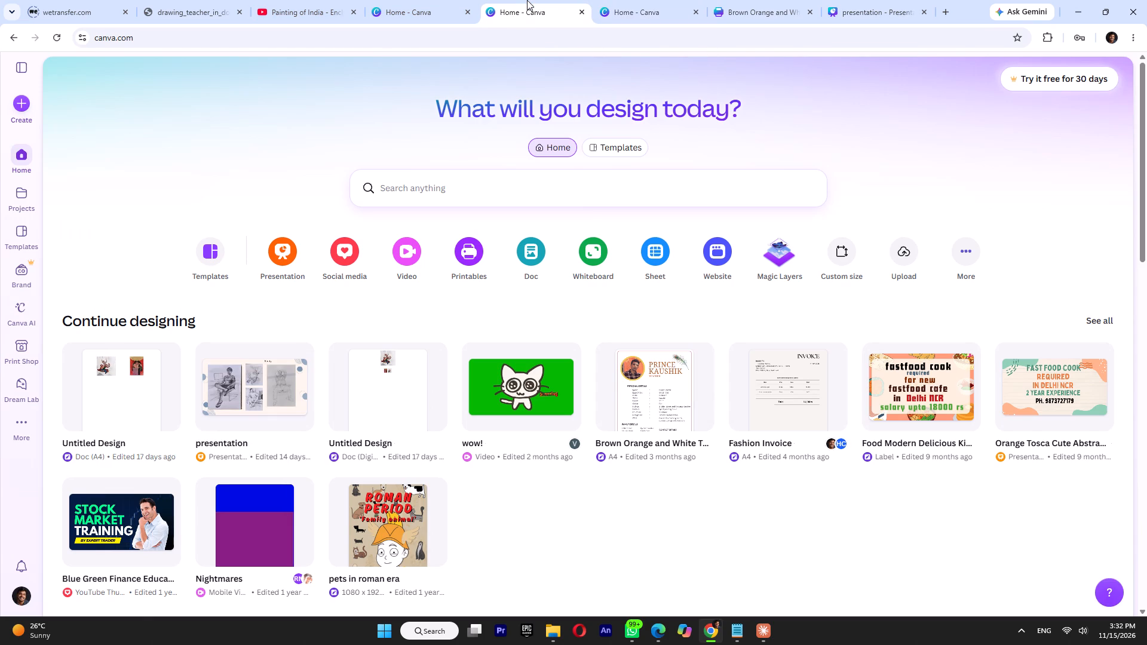
pyautogui.click(521, 9)
pyautogui.click(425, 4)
pyautogui.click(467, 10)
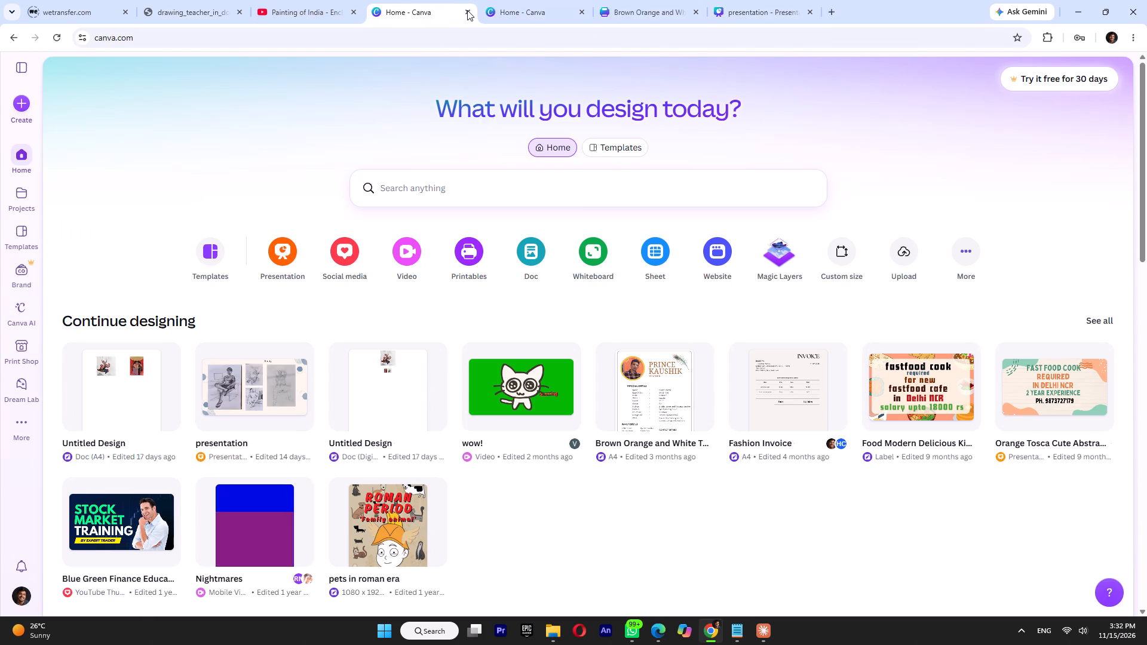
# Close the duplicate Canva home tab and switch to the existing presentation design.
pyautogui.click(467, 10)
pyautogui.click(554, 11)
pyautogui.click(638, 3)
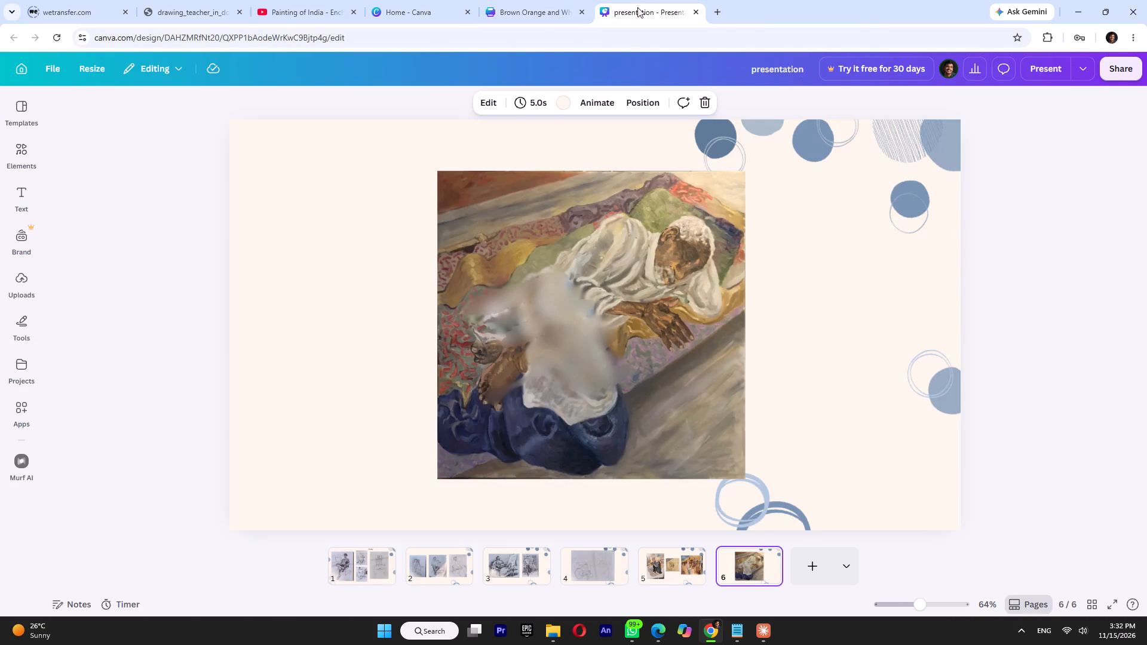
# Examine the crop and image editing options for the reclining-figure painting on page 6 of the presentation.
pyautogui.click(537, 336)
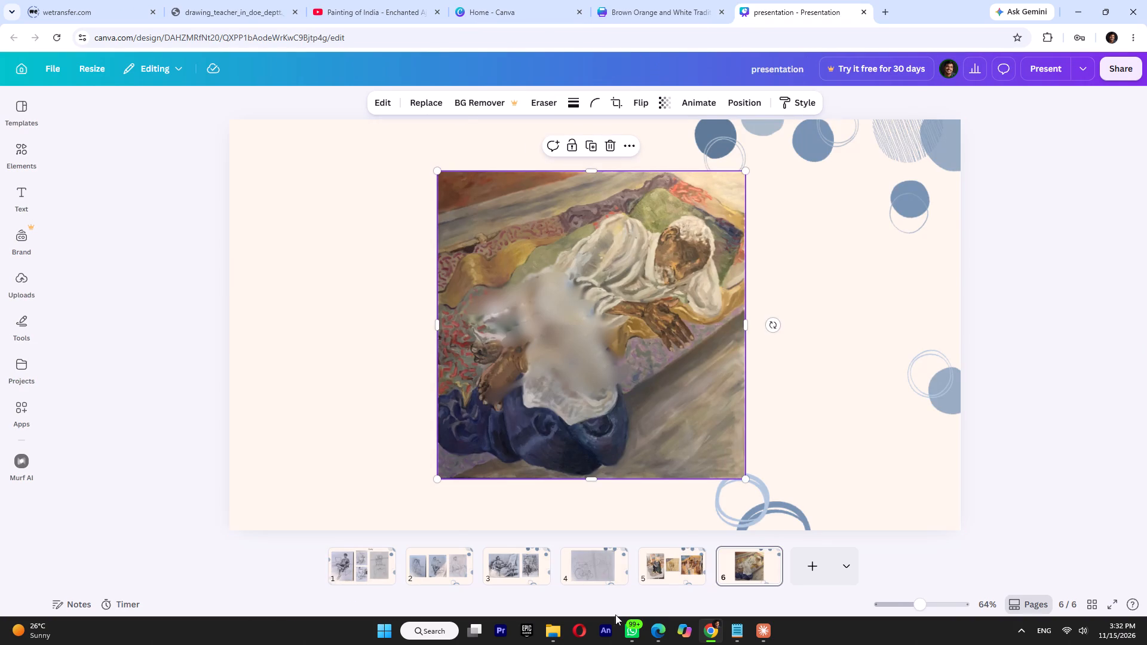
pyautogui.doubleClick(555, 315)
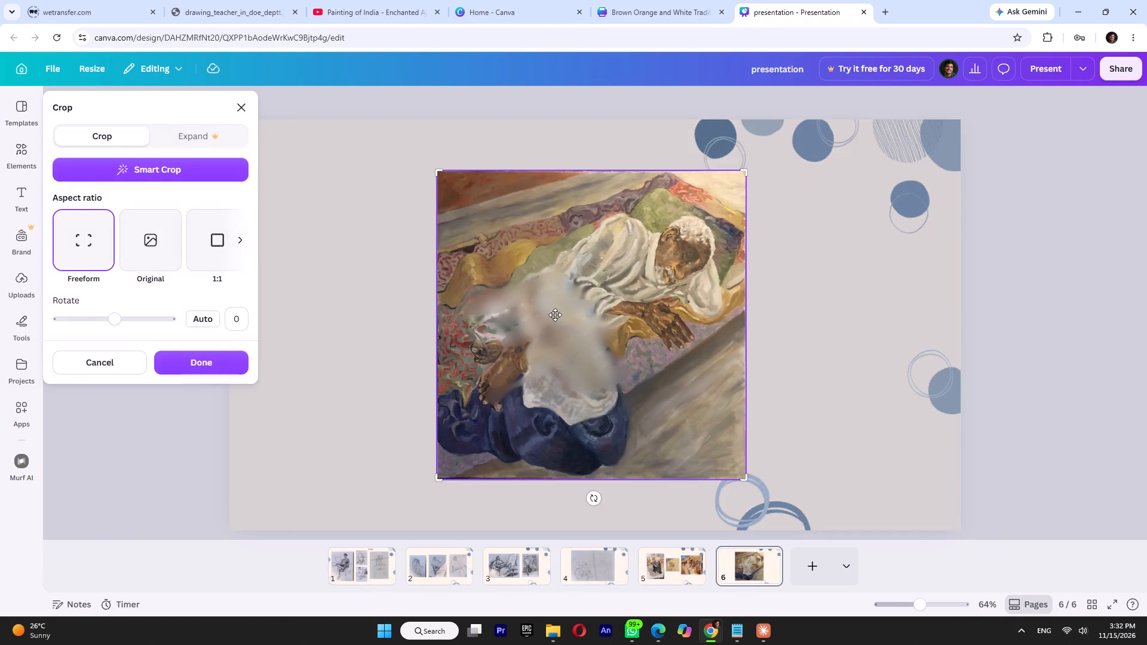
pyautogui.click(246, 108)
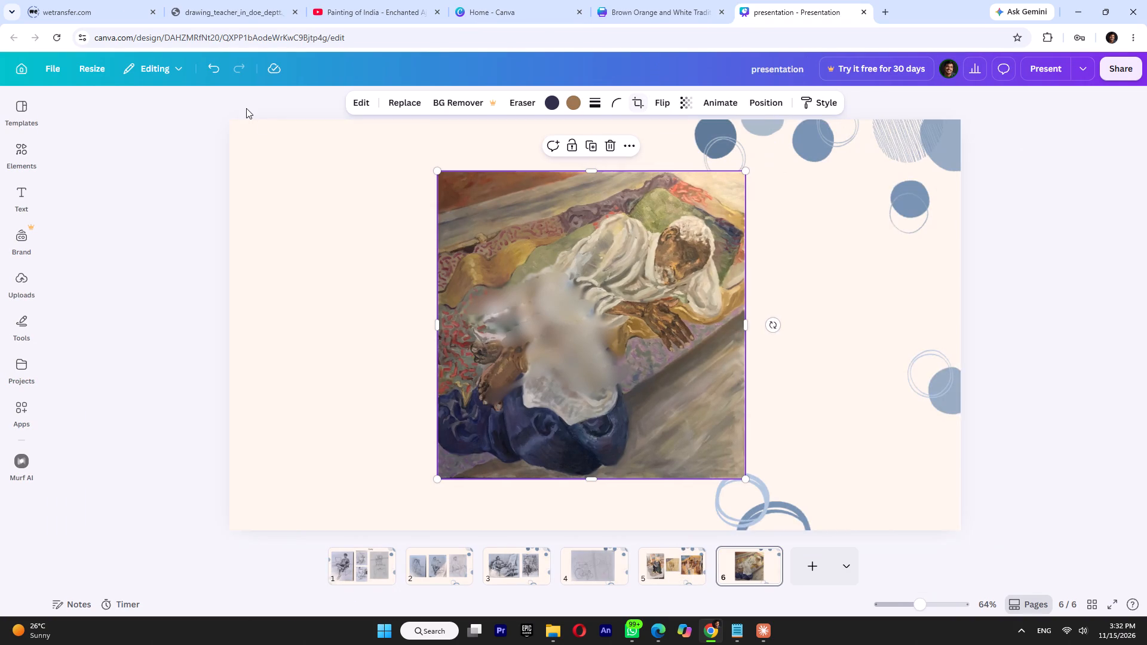
pyautogui.click(362, 104)
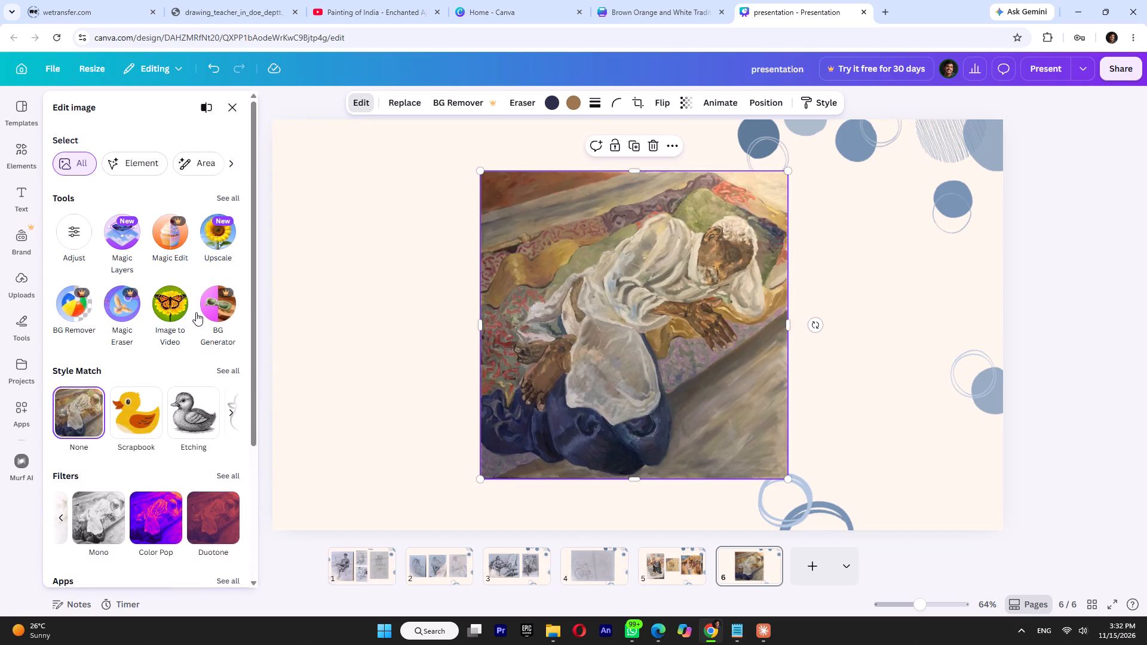
pyautogui.scroll(-10, 198, 320)
pyautogui.click(406, 345)
pyautogui.click(683, 295)
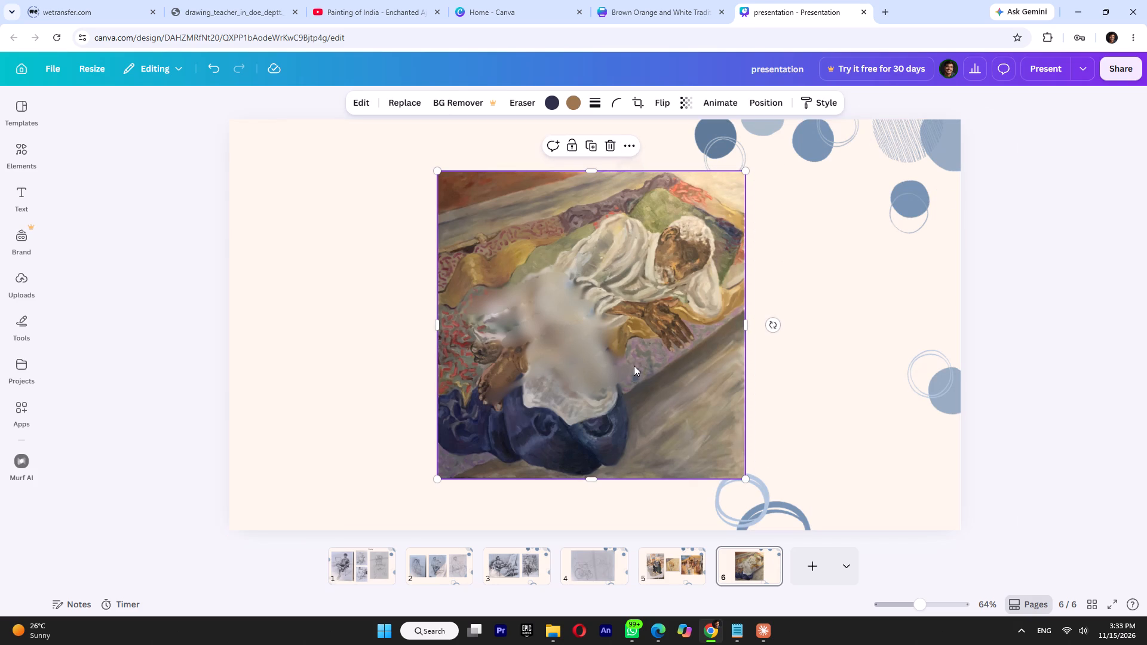
pyautogui.click(1010, 265)
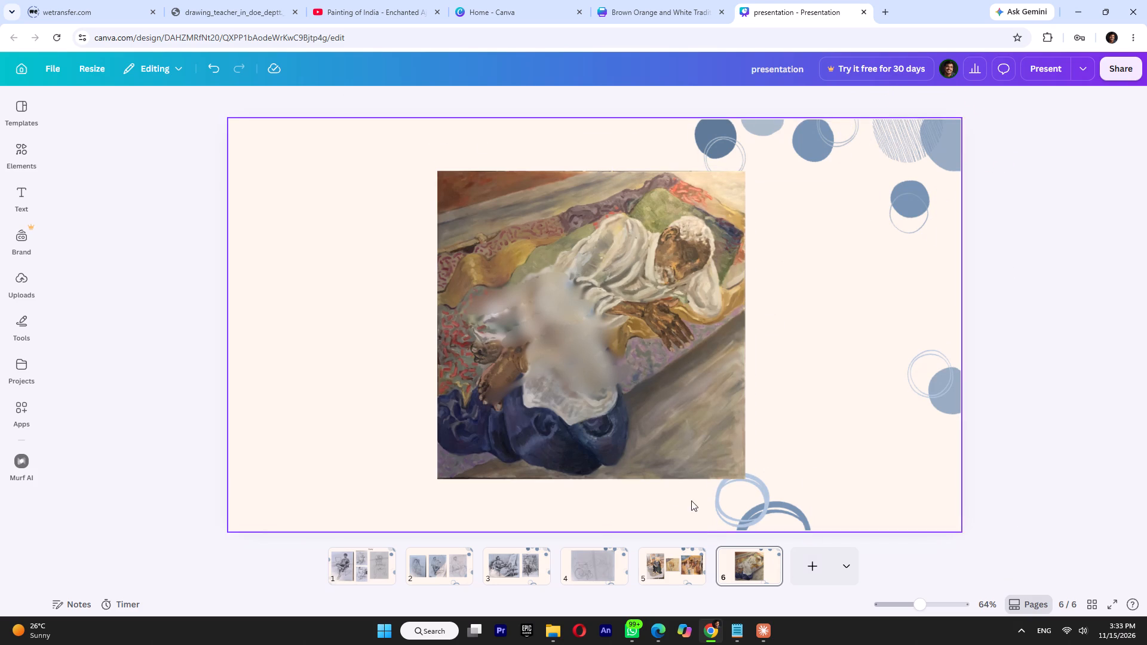
# Look through pages 1 to 4 of the presentation for drawings suitable for the MVAL027 page.
pyautogui.click(357, 565)
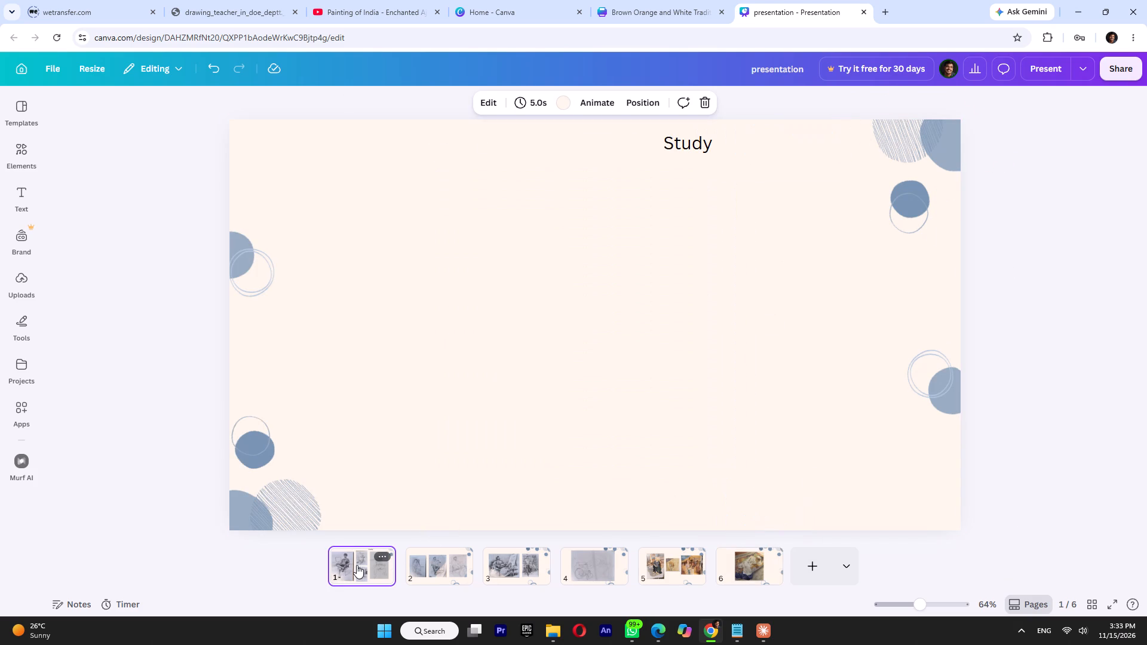
pyautogui.click(446, 569)
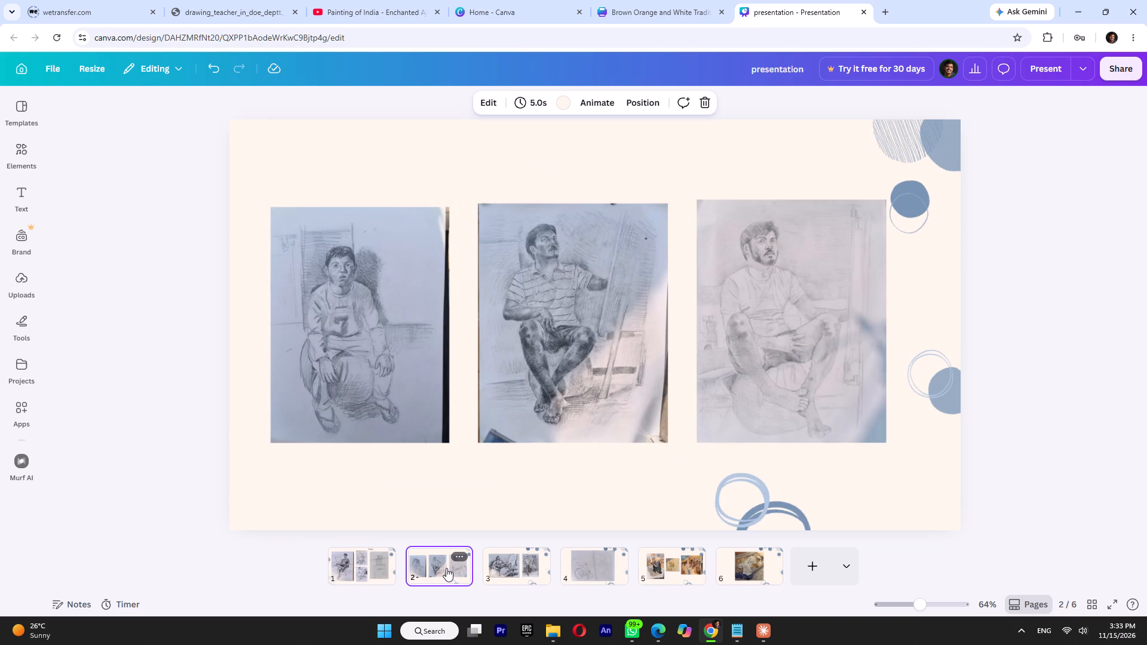
pyautogui.click(366, 566)
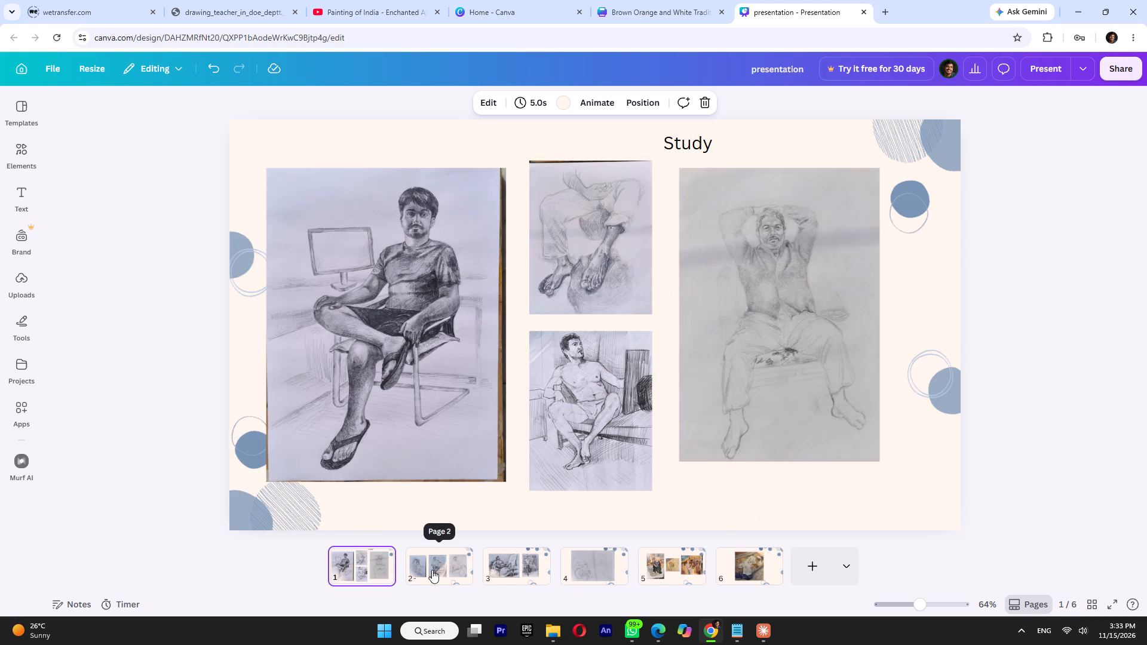
pyautogui.click(433, 571)
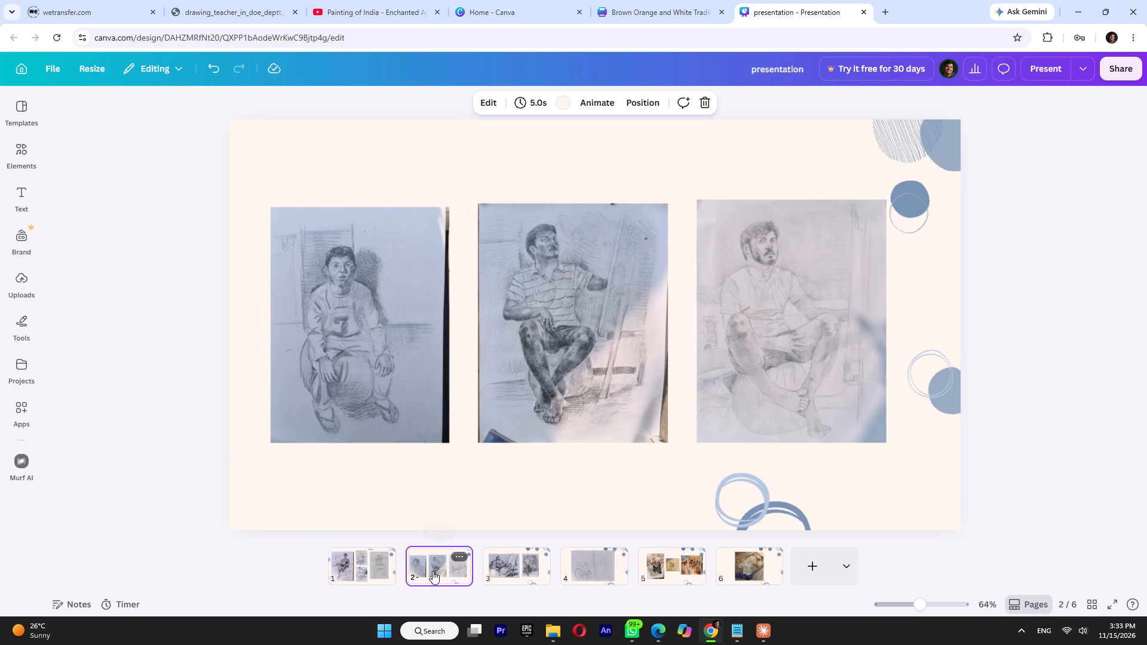
pyautogui.click(515, 564)
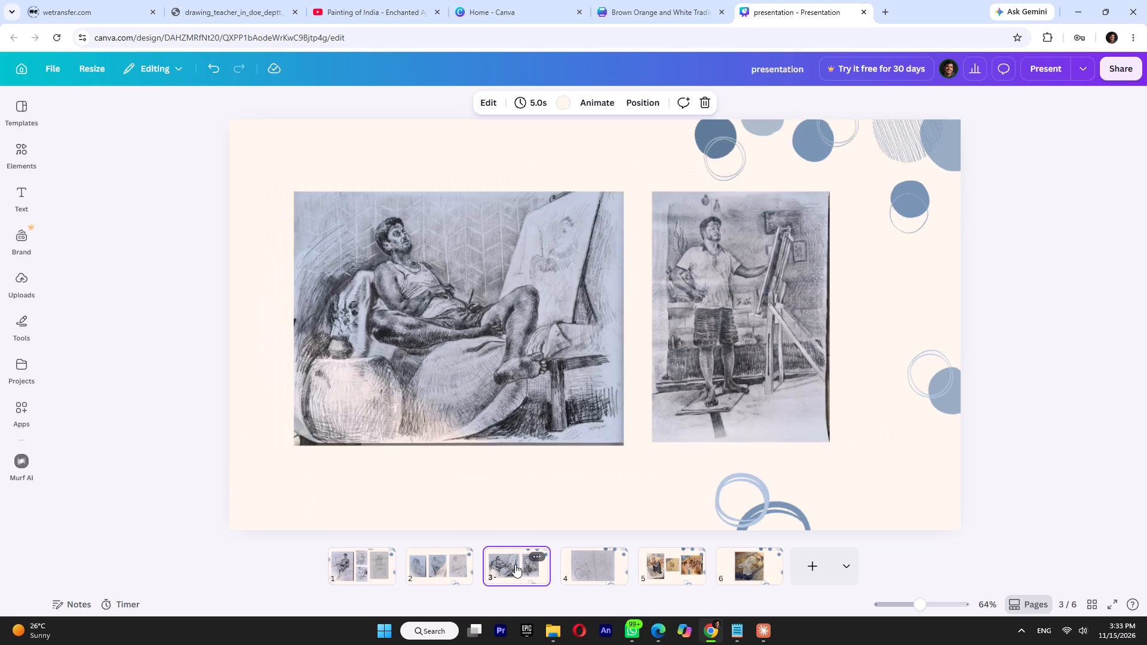
pyautogui.click(593, 567)
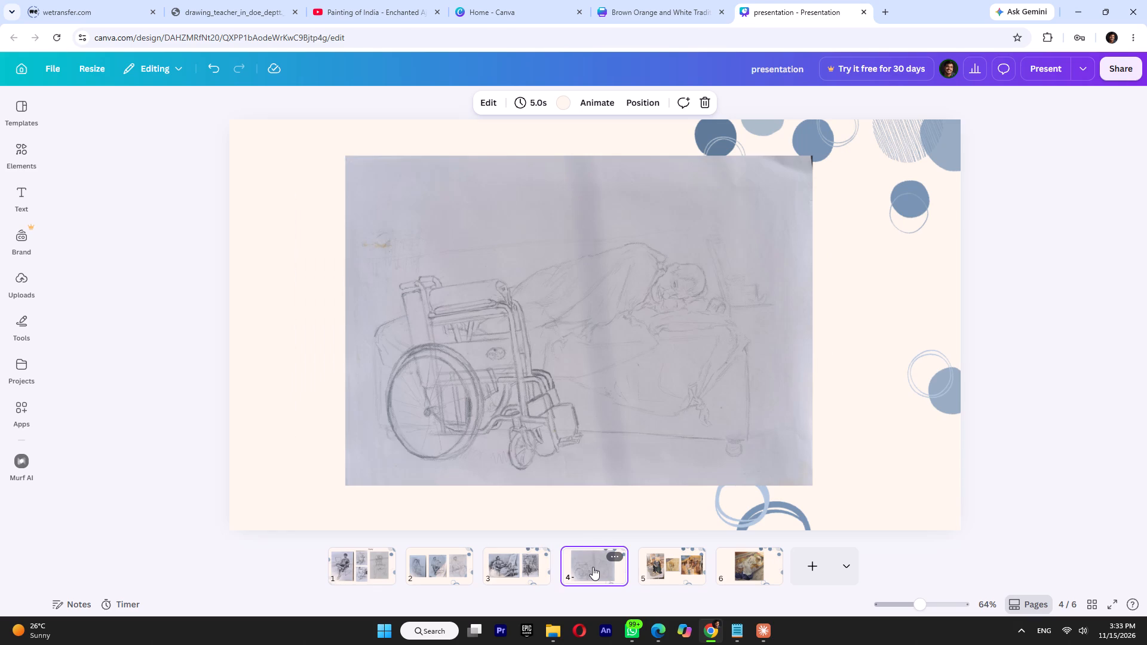
pyautogui.click(520, 564)
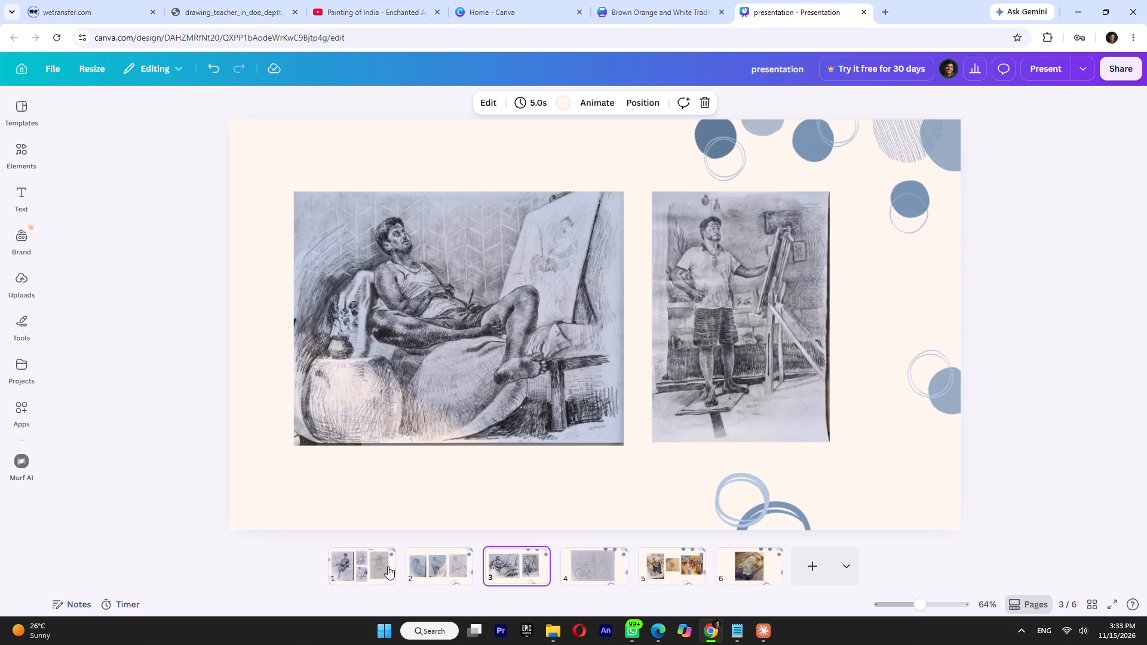
pyautogui.click(432, 568)
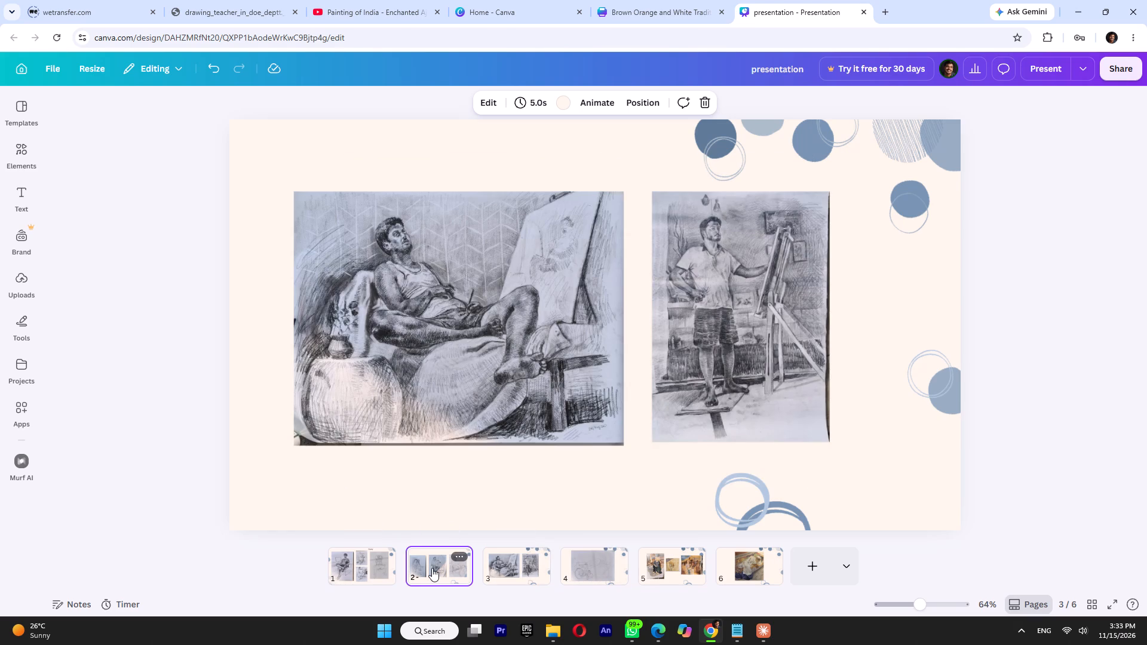
pyautogui.click(369, 563)
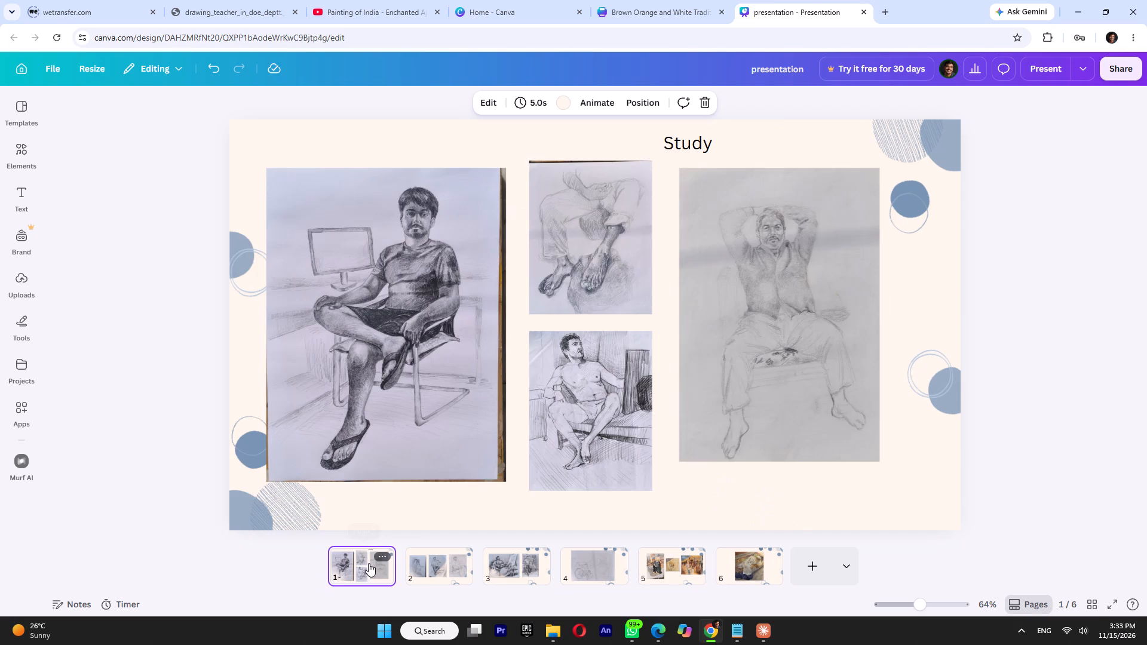
pyautogui.click(429, 572)
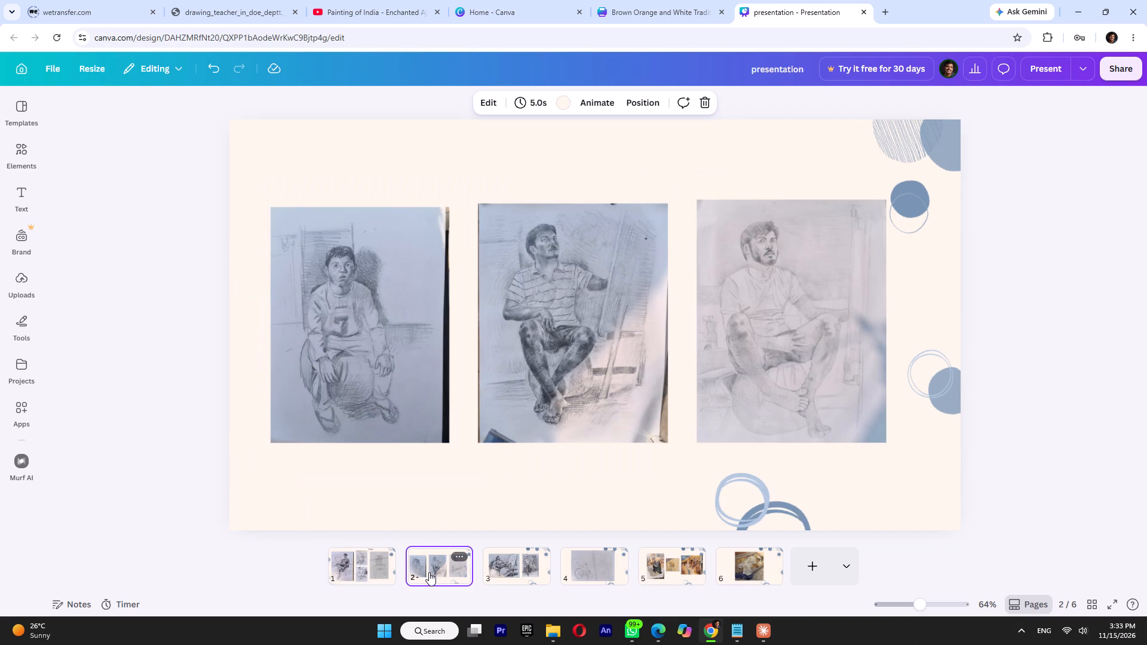
pyautogui.click(364, 569)
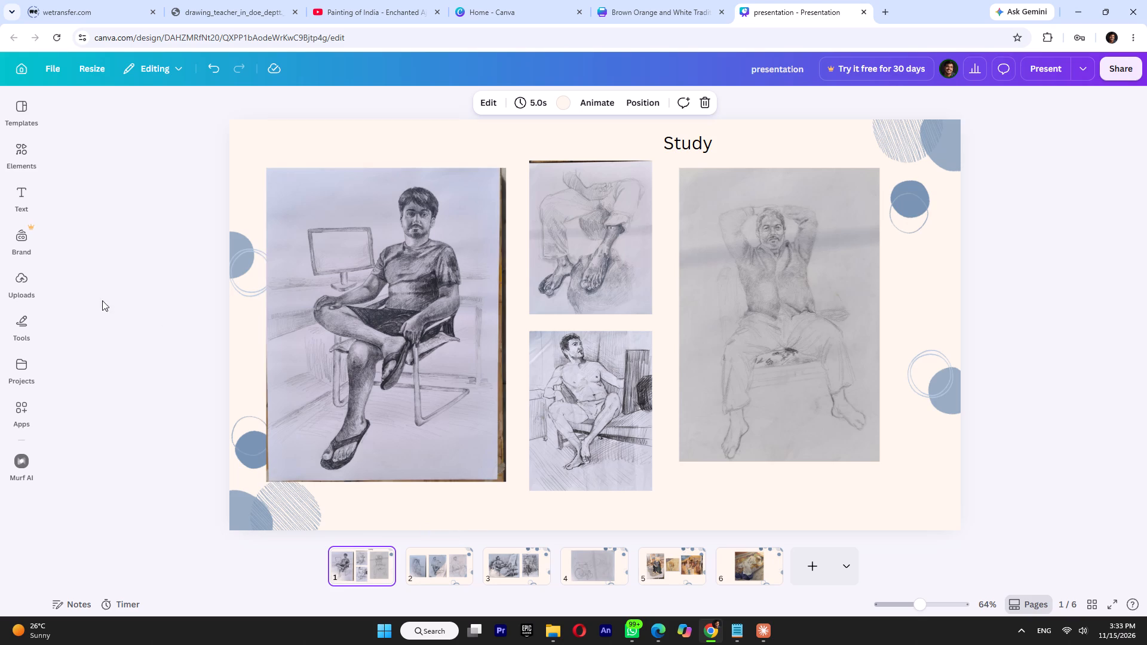
# Copy the chair figure, feet study and shirtless seated man drawings from presentation page 1 onto the portfolio's MVAL027 page.
pyautogui.click(332, 331)
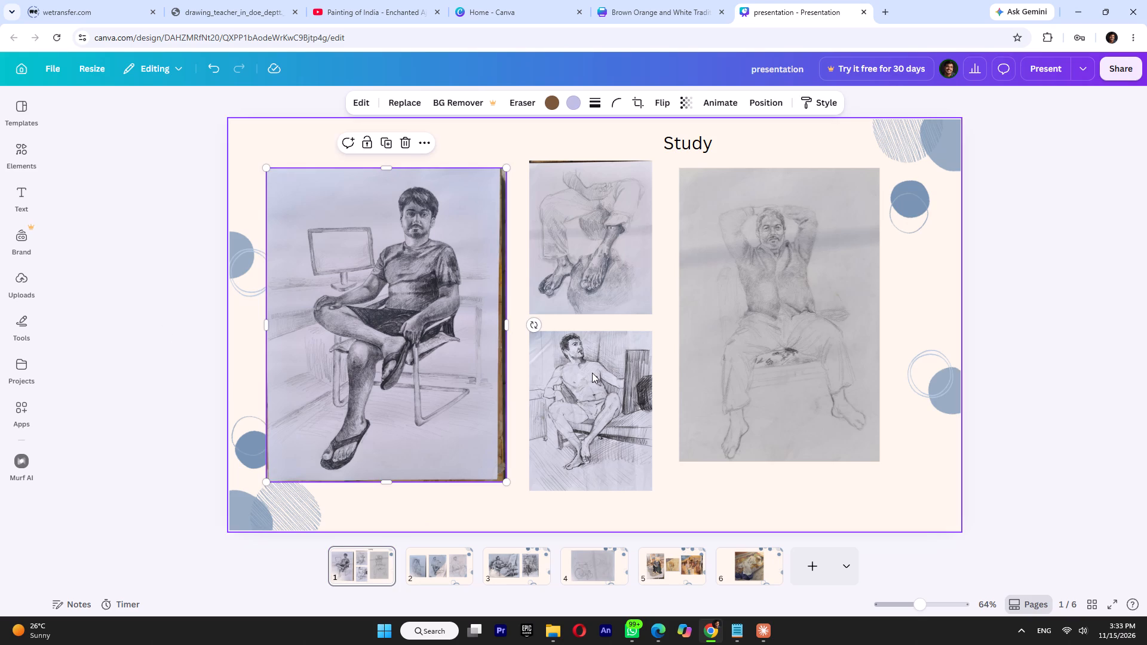
pyautogui.keyDown('shift'); pyautogui.click(592, 373); pyautogui.keyUp('shift')
pyautogui.keyDown('shift'); pyautogui.click(596, 268); pyautogui.keyUp('shift')
pyautogui.keyDown('shift'); pyautogui.click(777, 354); pyautogui.keyUp('shift')
pyautogui.keyDown('shift'); pyautogui.click(757, 385); pyautogui.keyUp('shift')
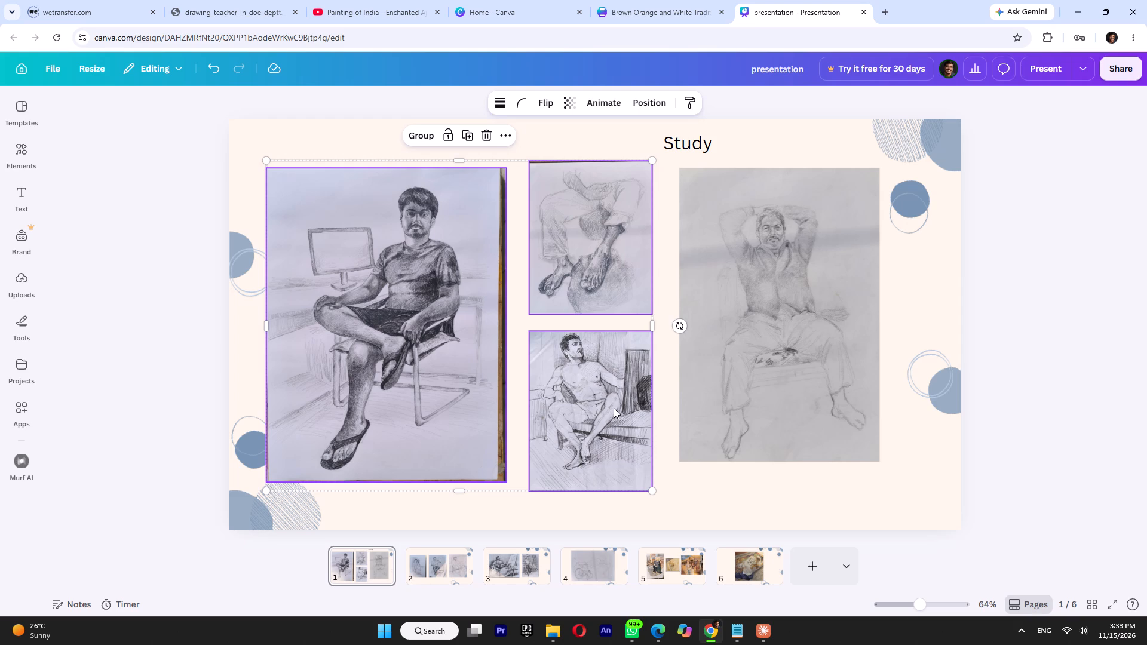
pyautogui.hotkey('ctrl', 'c')
pyautogui.hotkey('ctrl', 'c')
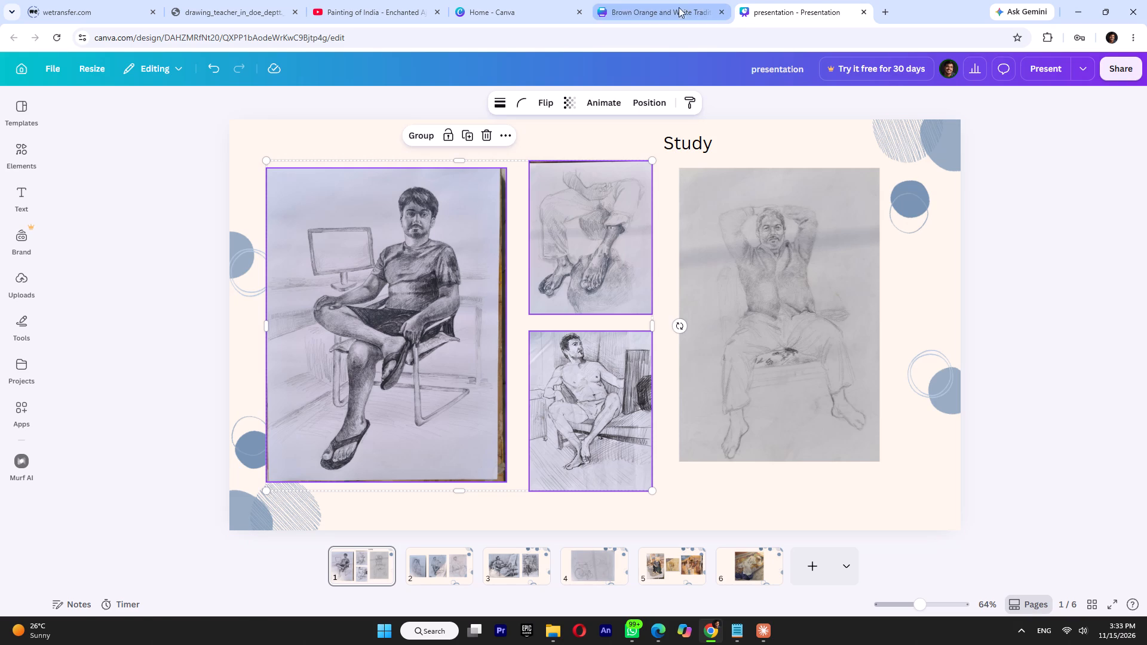
pyautogui.click(663, 8)
pyautogui.click(631, 317)
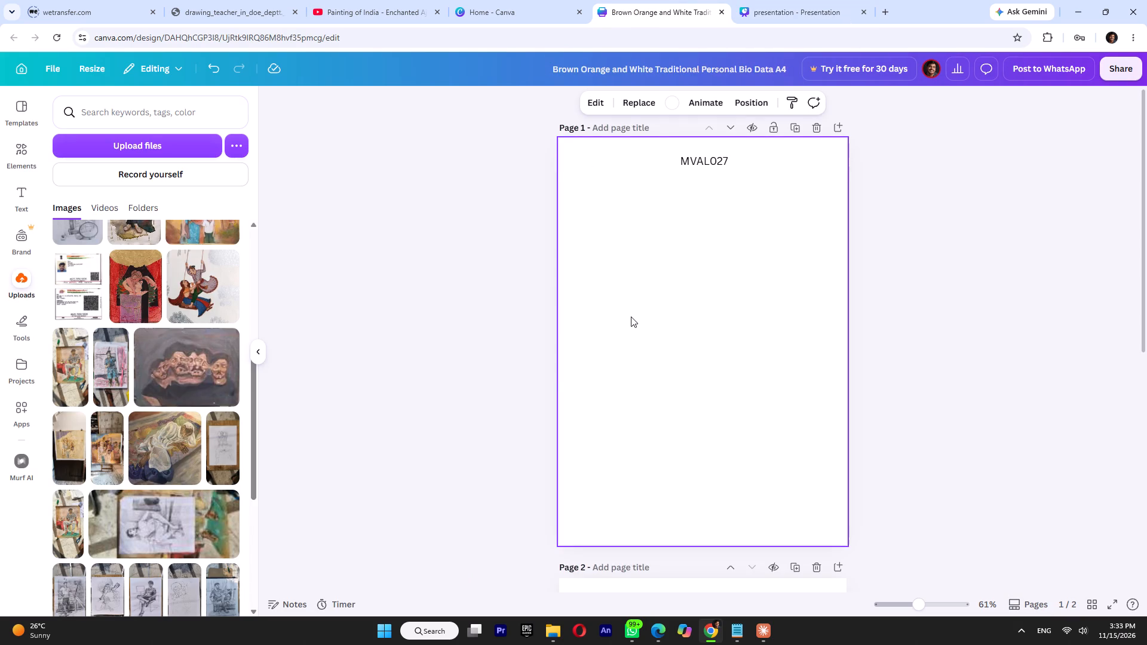
pyautogui.hotkey('ctrl', 'v')
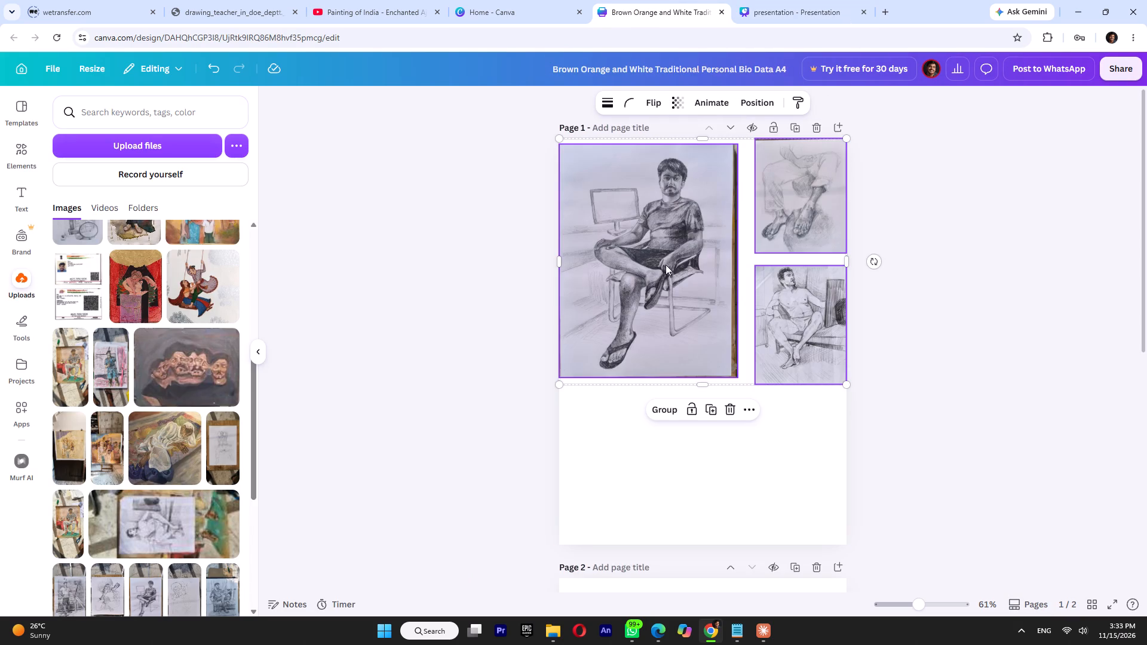
# Move the pasted drawings below the MVAL027 title, then shrink the chair figure drawing and place it at the page's lower left.
pyautogui.moveTo(663, 265); pyautogui.dragTo(672, 324)
pyautogui.click(879, 295)
pyautogui.moveTo(694, 304); pyautogui.dragTo(729, 365)
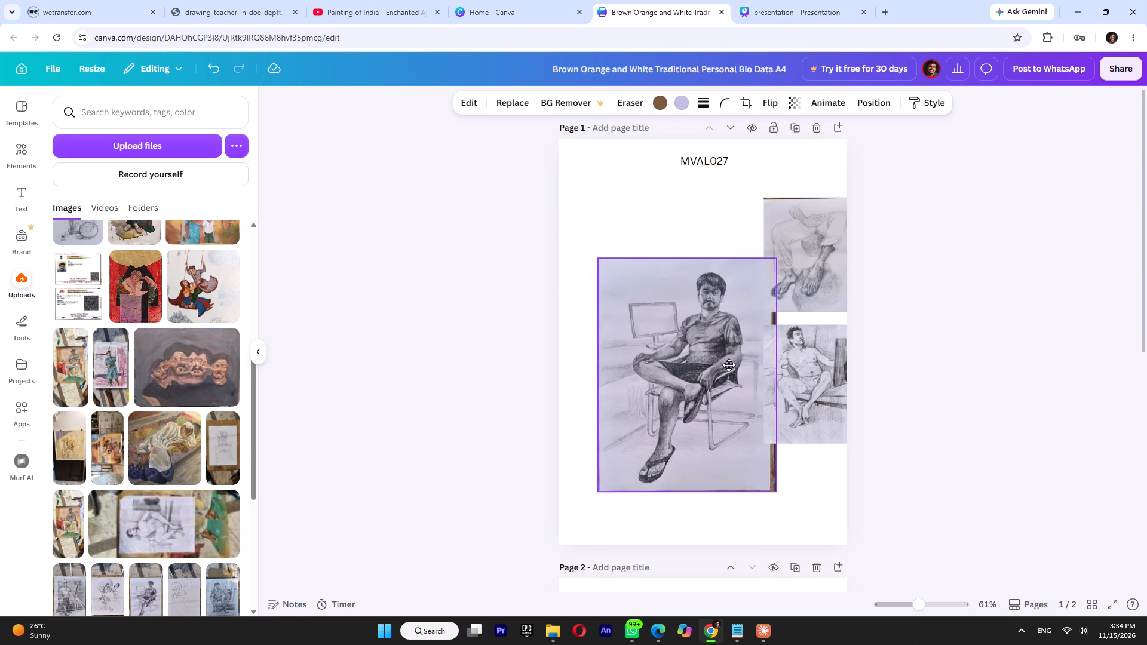
pyautogui.moveTo(729, 365); pyautogui.dragTo(736, 389)
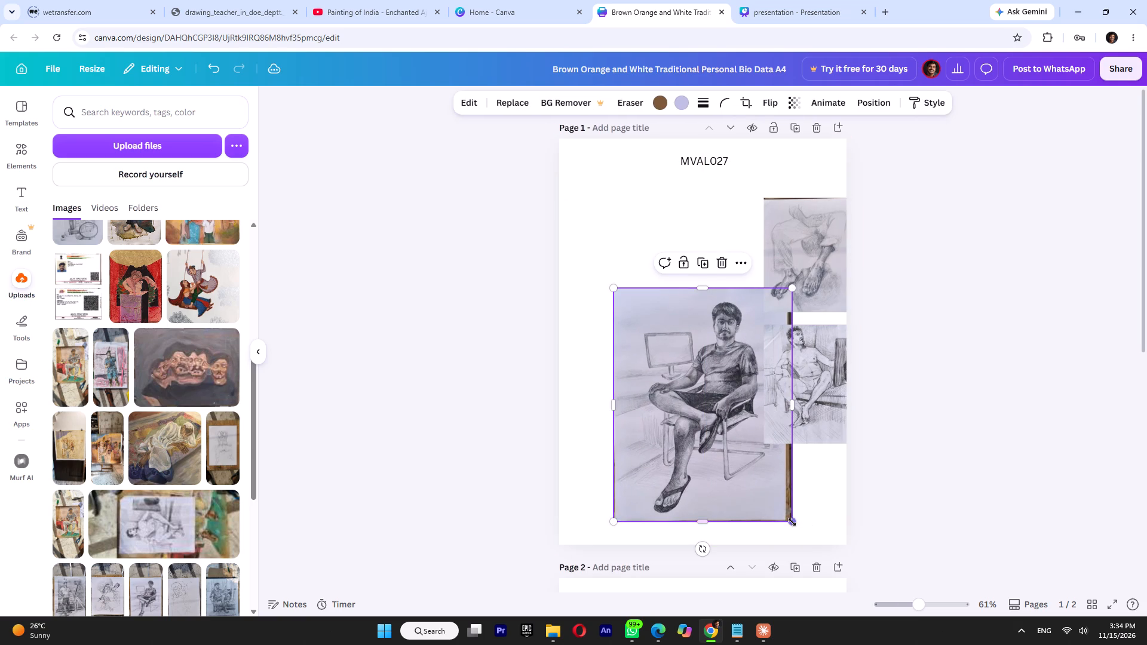
pyautogui.moveTo(794, 523); pyautogui.dragTo(734, 420)
pyautogui.moveTo(665, 370); pyautogui.dragTo(636, 456)
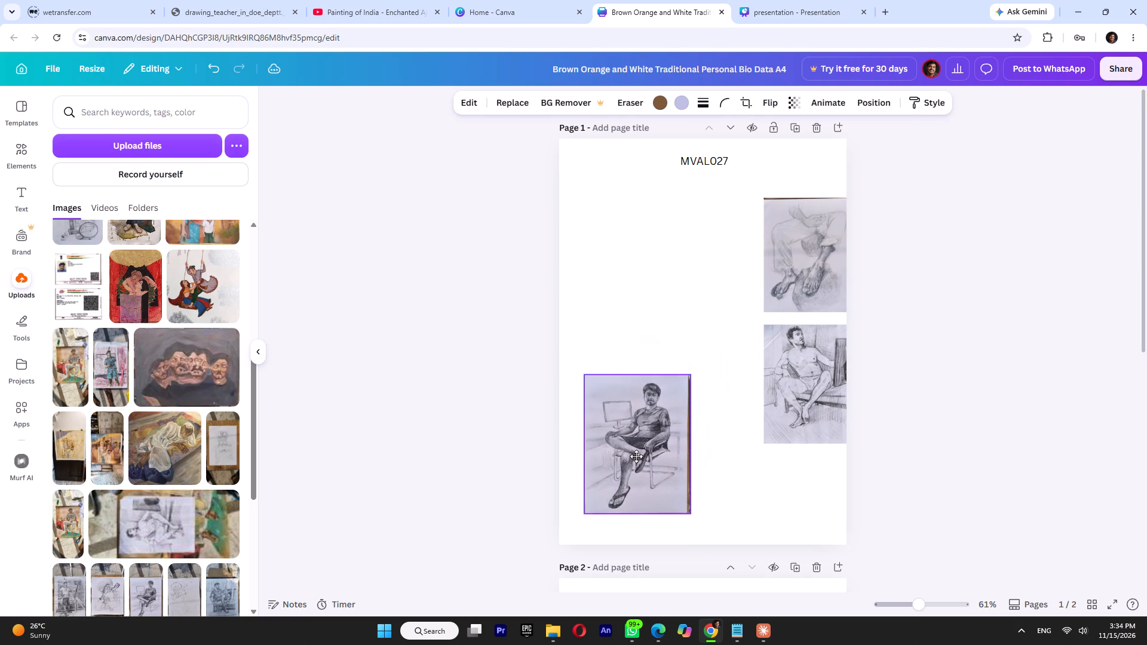
pyautogui.moveTo(636, 456); pyautogui.dragTo(637, 449)
# Align the feet study and the shirtless seated man drawing side by side below the MVAL027 title, above the chair figure.
pyautogui.moveTo(784, 283); pyautogui.dragTo(617, 305)
pyautogui.moveTo(795, 401); pyautogui.dragTo(744, 294)
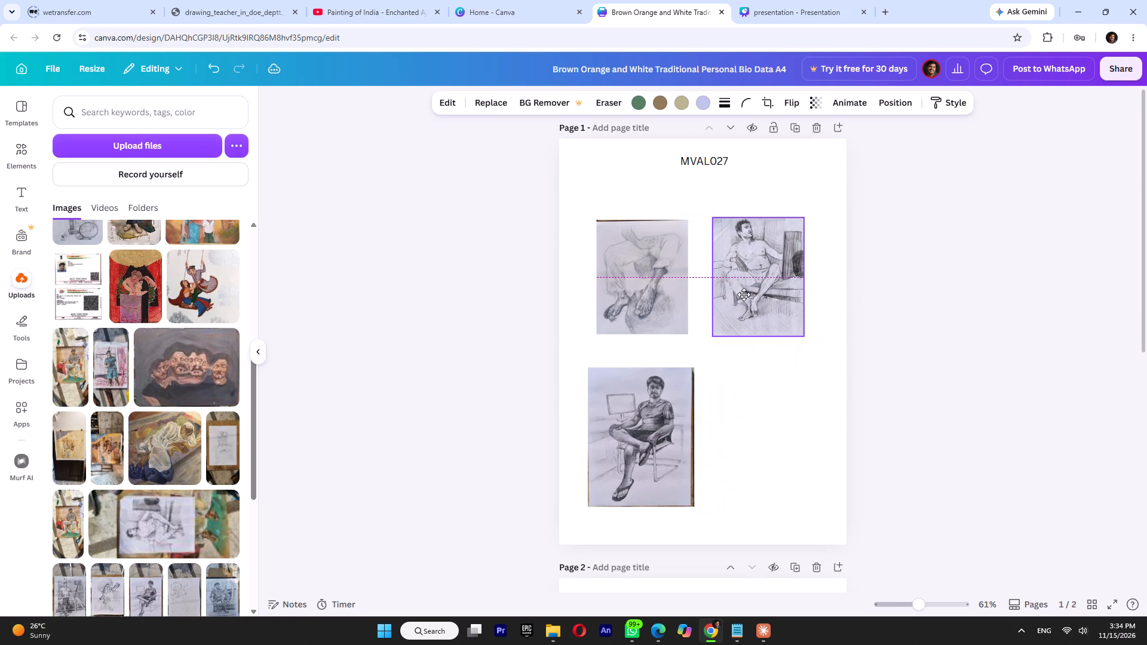
pyautogui.moveTo(744, 294); pyautogui.dragTo(746, 293)
pyautogui.moveTo(651, 294); pyautogui.dragTo(661, 294)
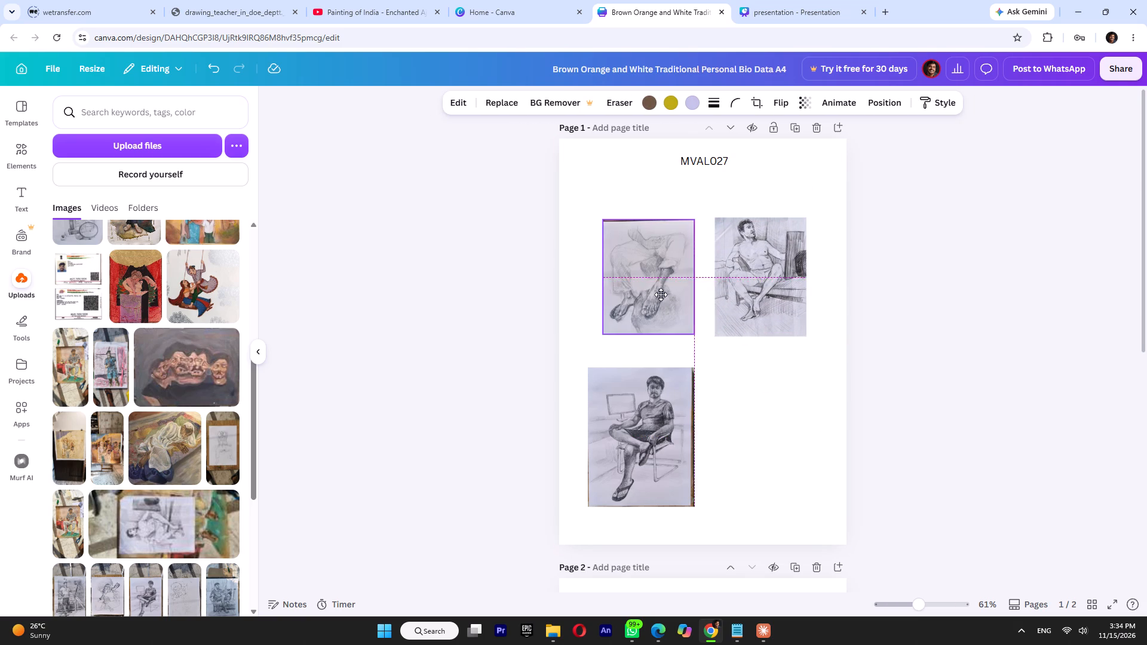
pyautogui.moveTo(661, 294); pyautogui.dragTo(658, 294)
pyautogui.click(643, 436)
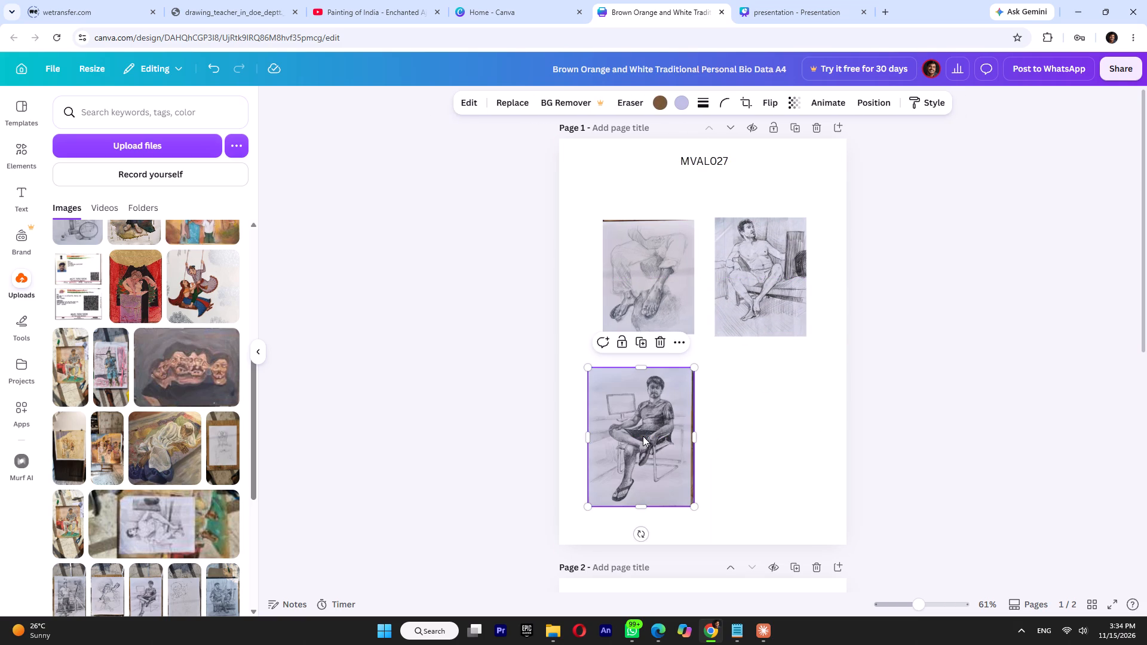
pyautogui.click(943, 413)
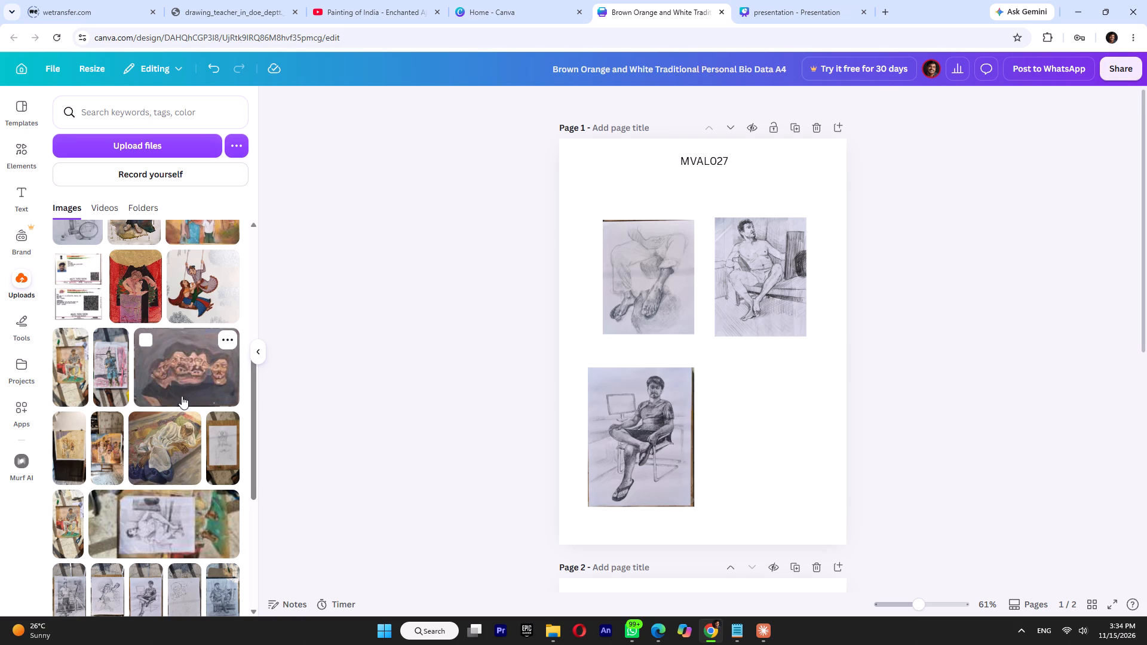
# Copy the seated boy drawing from presentation page 2 onto the portfolio's MVAL027 page.
pyautogui.click(777, 0)
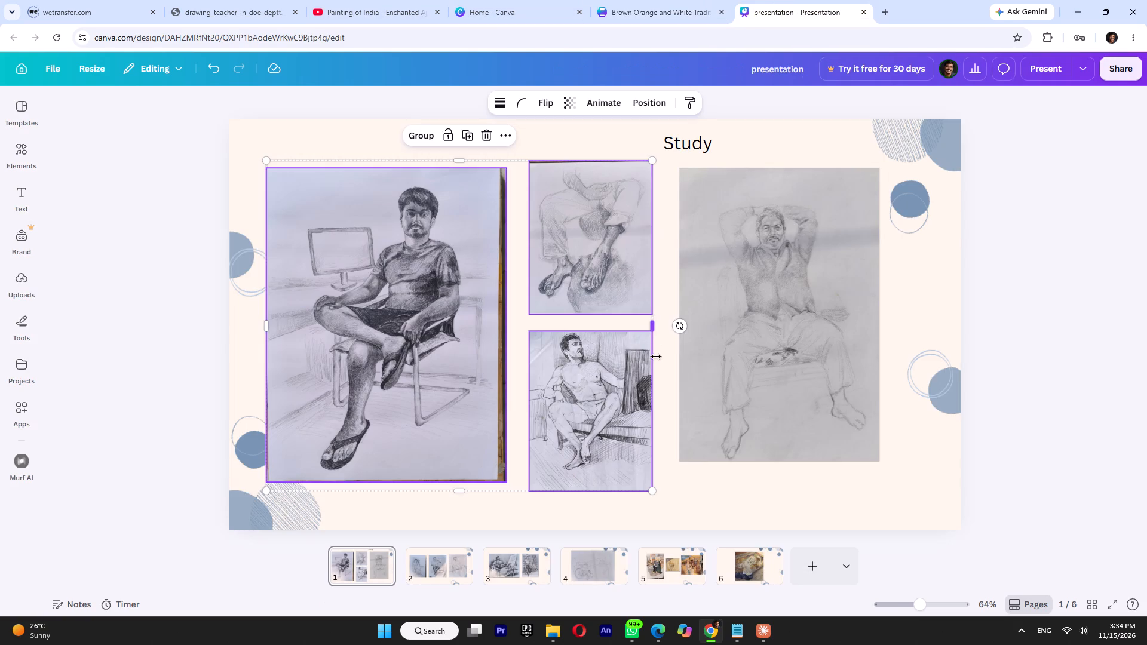
pyautogui.click(449, 564)
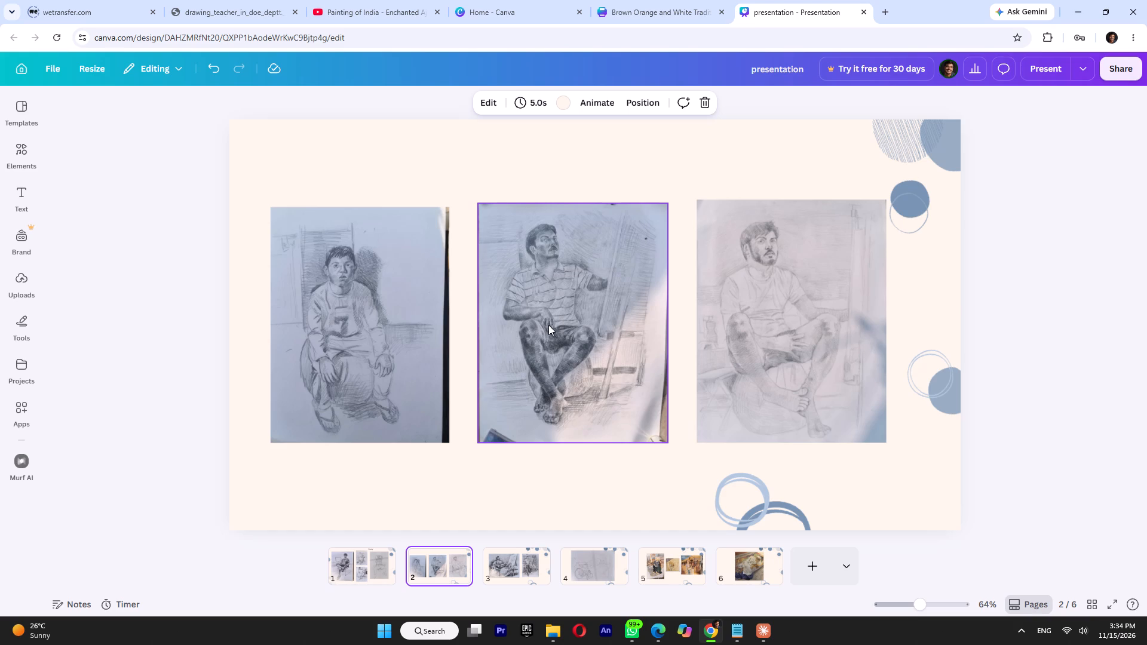
pyautogui.click(367, 314)
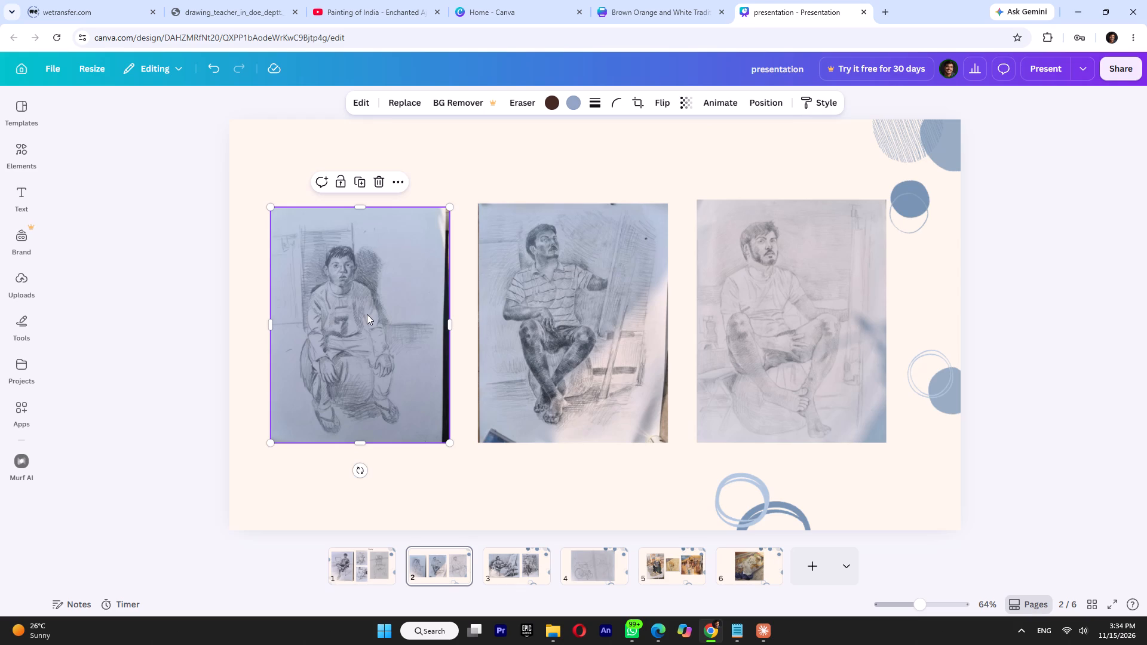
pyautogui.hotkey('ctrl', 'c')
pyautogui.click(667, 0)
pyautogui.click(760, 431)
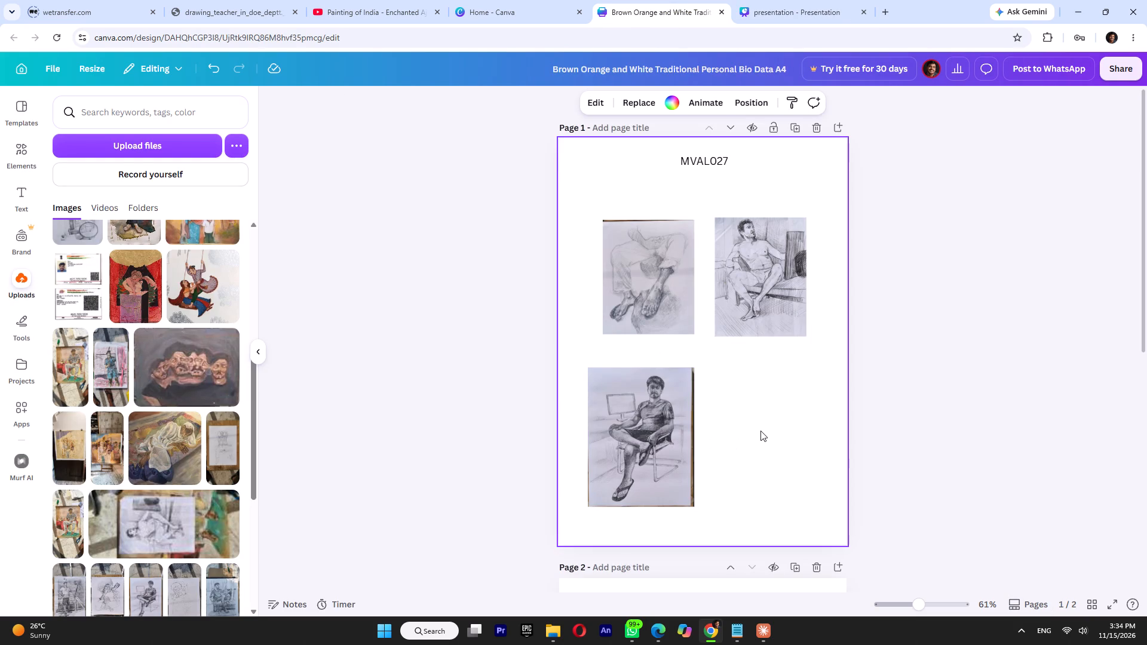
pyautogui.hotkey('ctrl', 'v')
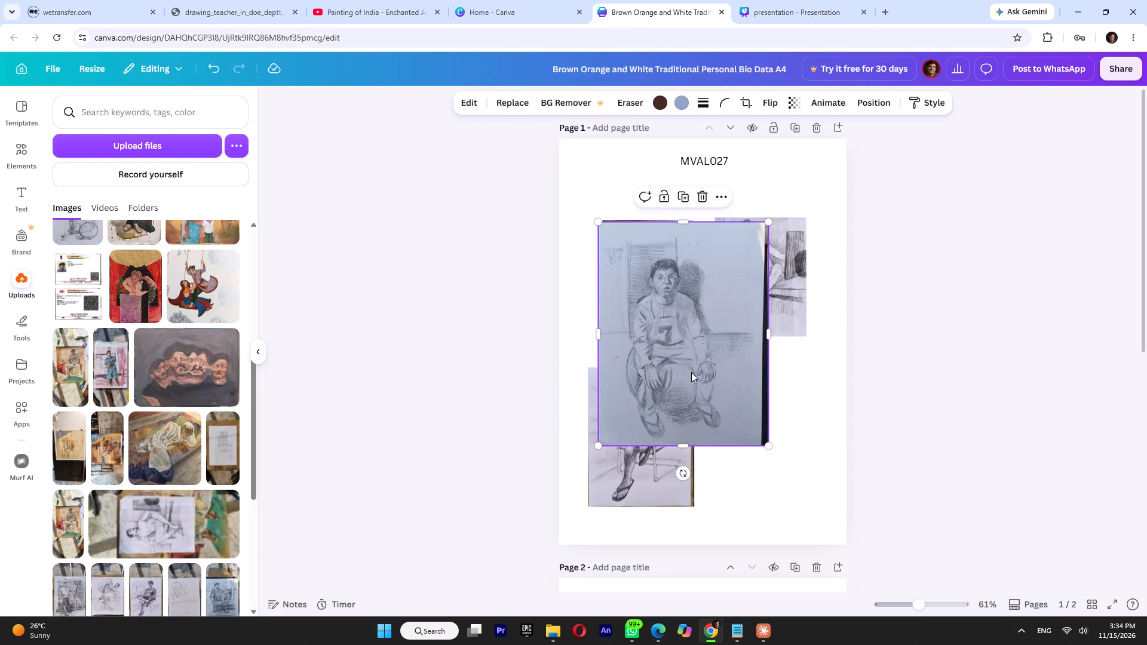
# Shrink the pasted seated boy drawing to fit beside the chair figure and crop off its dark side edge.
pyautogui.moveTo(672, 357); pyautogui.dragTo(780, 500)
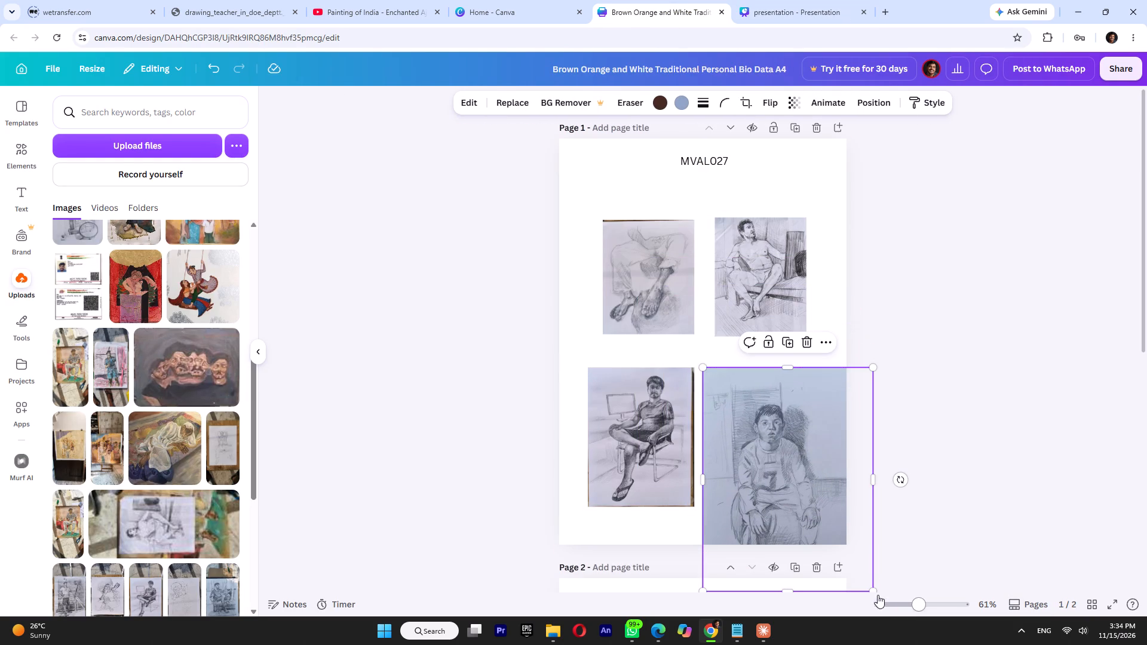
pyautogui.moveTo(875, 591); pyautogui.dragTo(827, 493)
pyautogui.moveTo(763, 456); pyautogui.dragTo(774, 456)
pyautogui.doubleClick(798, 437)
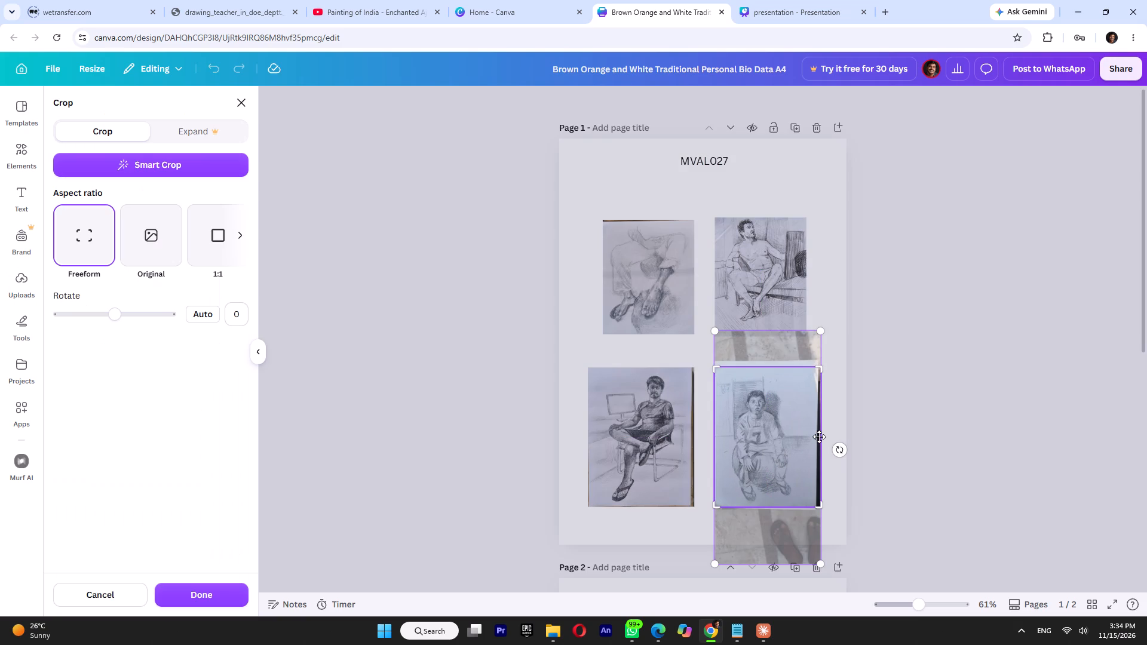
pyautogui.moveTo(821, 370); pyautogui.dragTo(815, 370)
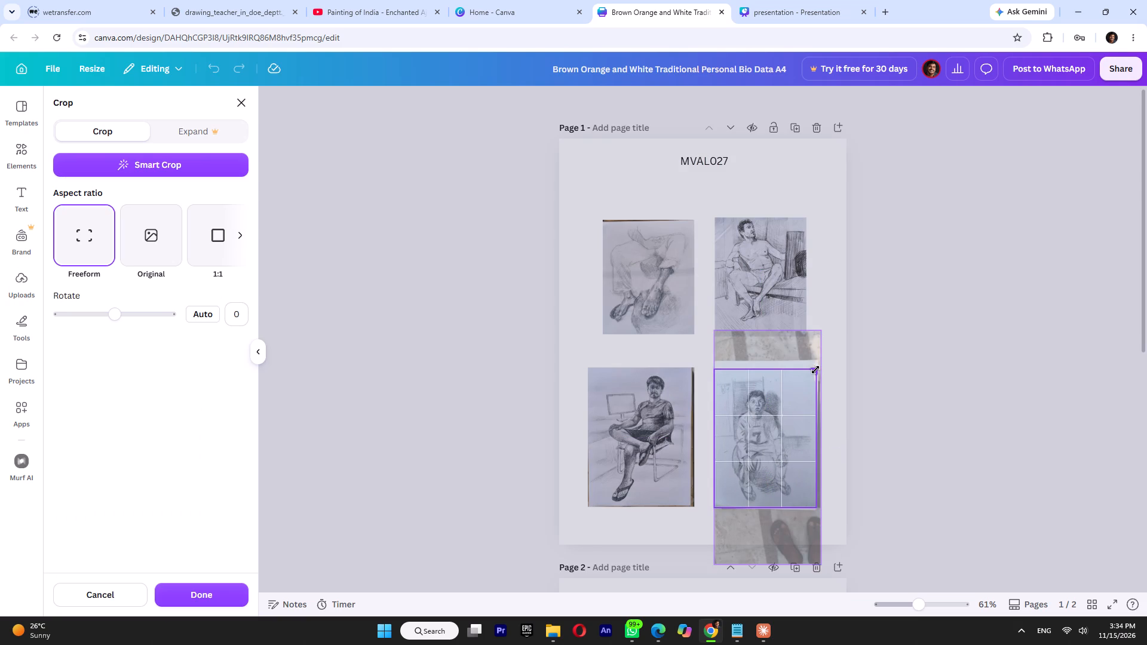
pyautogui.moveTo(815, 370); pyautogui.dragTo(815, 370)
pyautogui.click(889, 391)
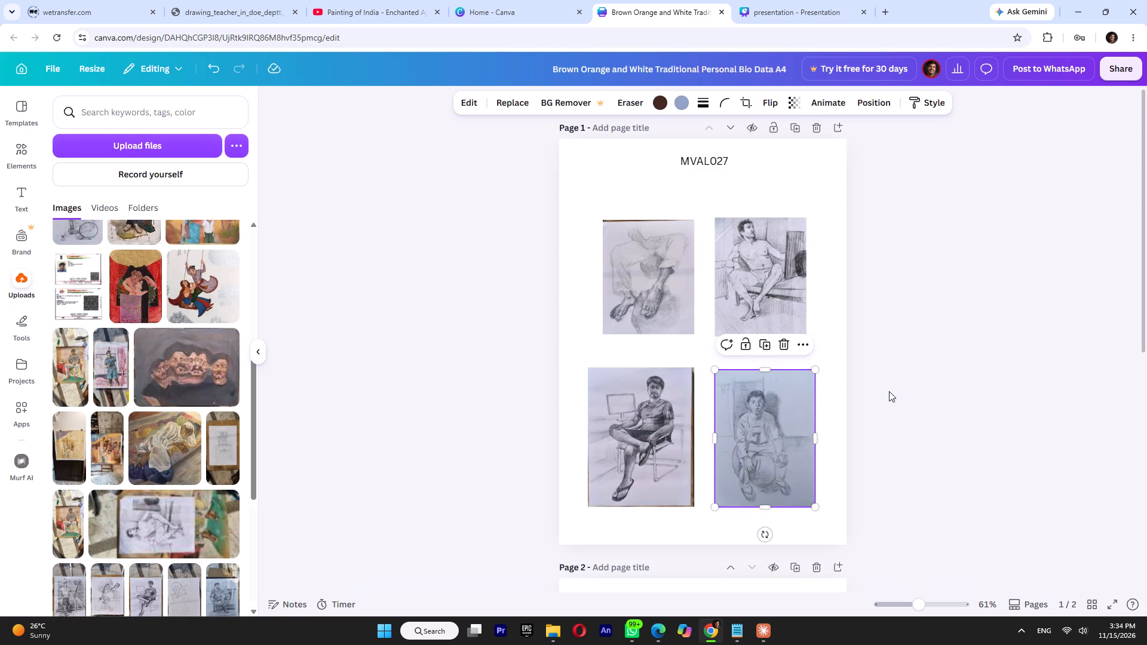
# Replace the pasted seated boy drawing with the sideways version of the same drawing from the uploaded images.
pyautogui.scroll(5, 180, 383)
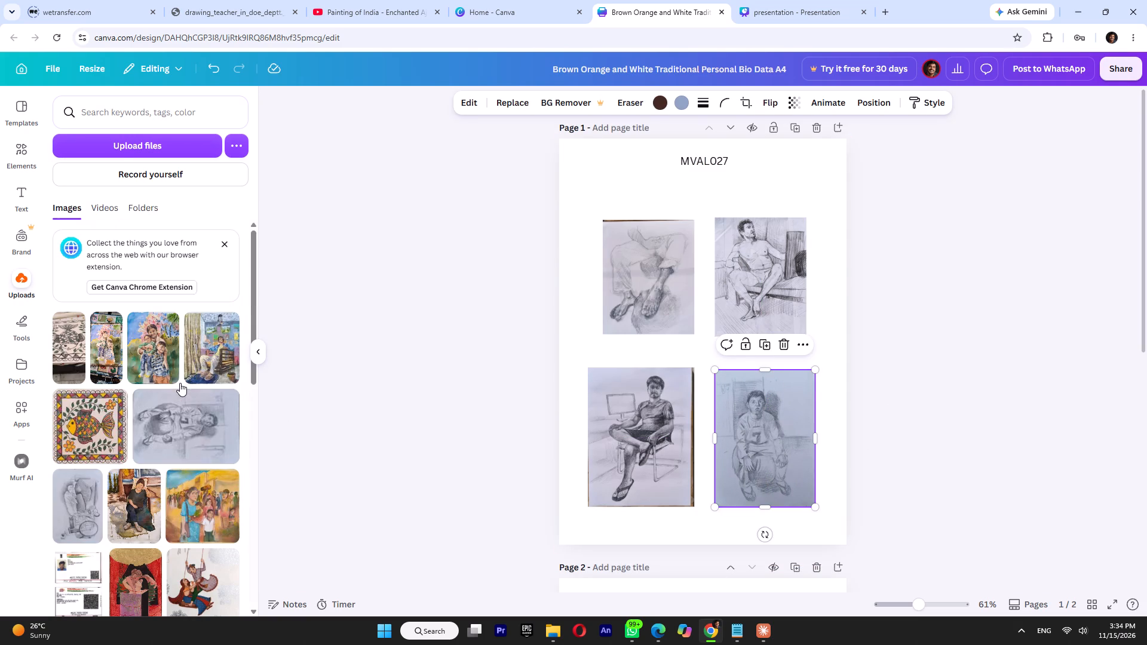
pyautogui.scroll(4, 180, 383)
pyautogui.click(744, 425)
pyautogui.press('Delete')
pyautogui.click(784, 416)
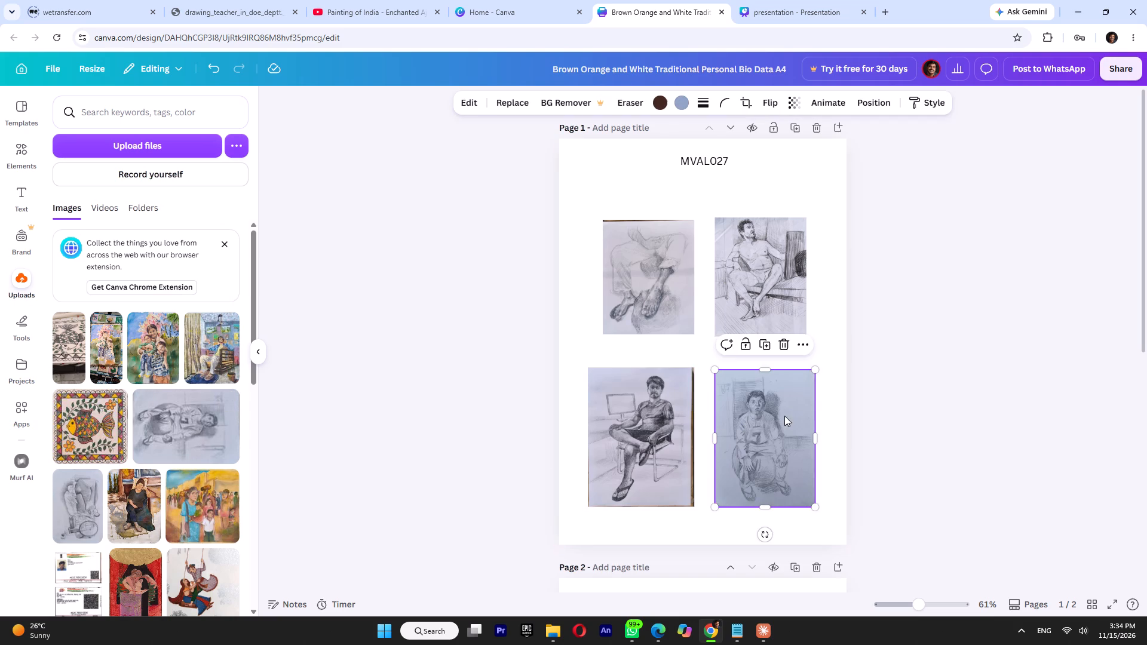
pyautogui.click(171, 426)
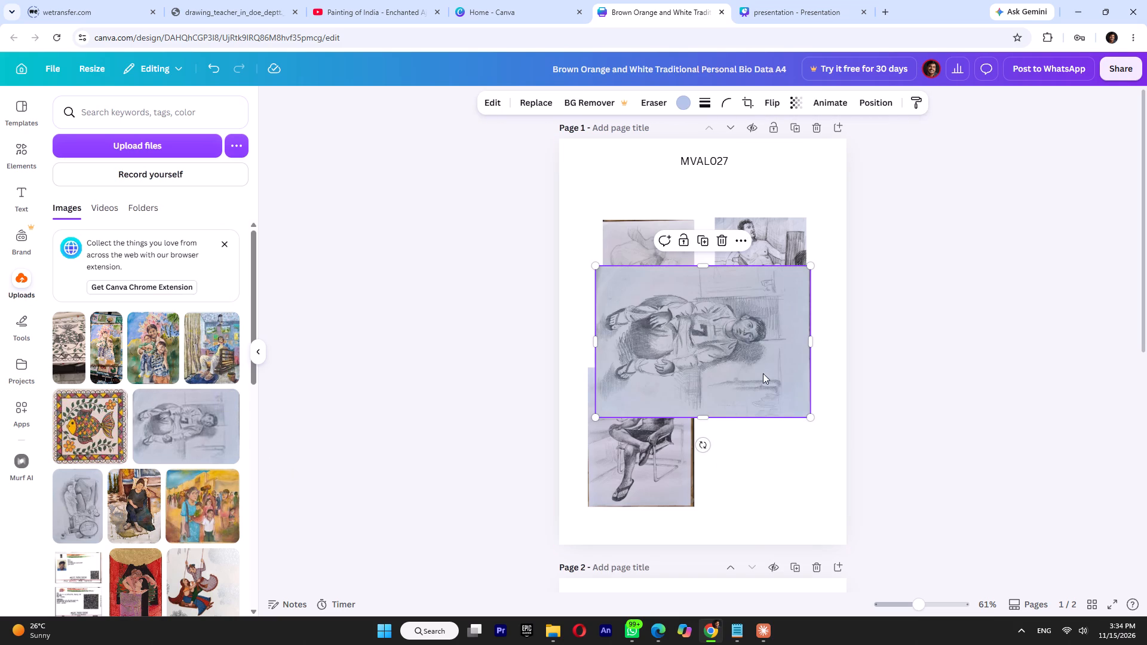
# Rotate the uploaded seated boy drawing upright and shrink it to fit beside the chair figure at about the same height.
pyautogui.moveTo(703, 446); pyautogui.dragTo(763, 417)
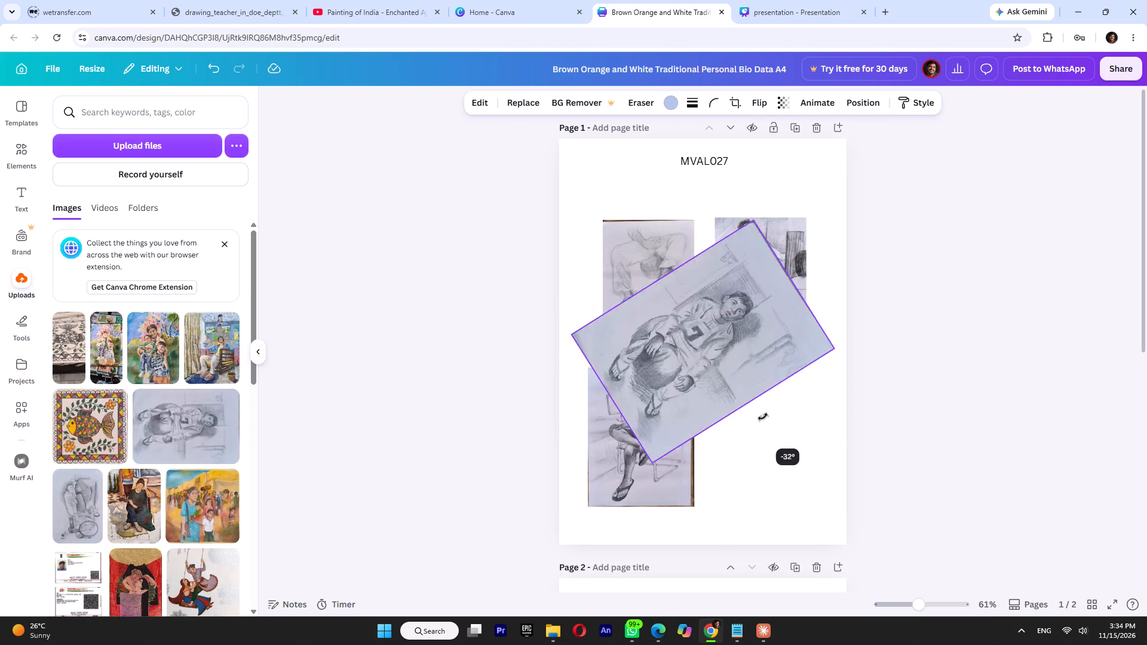
pyautogui.moveTo(763, 417); pyautogui.dragTo(757, 339)
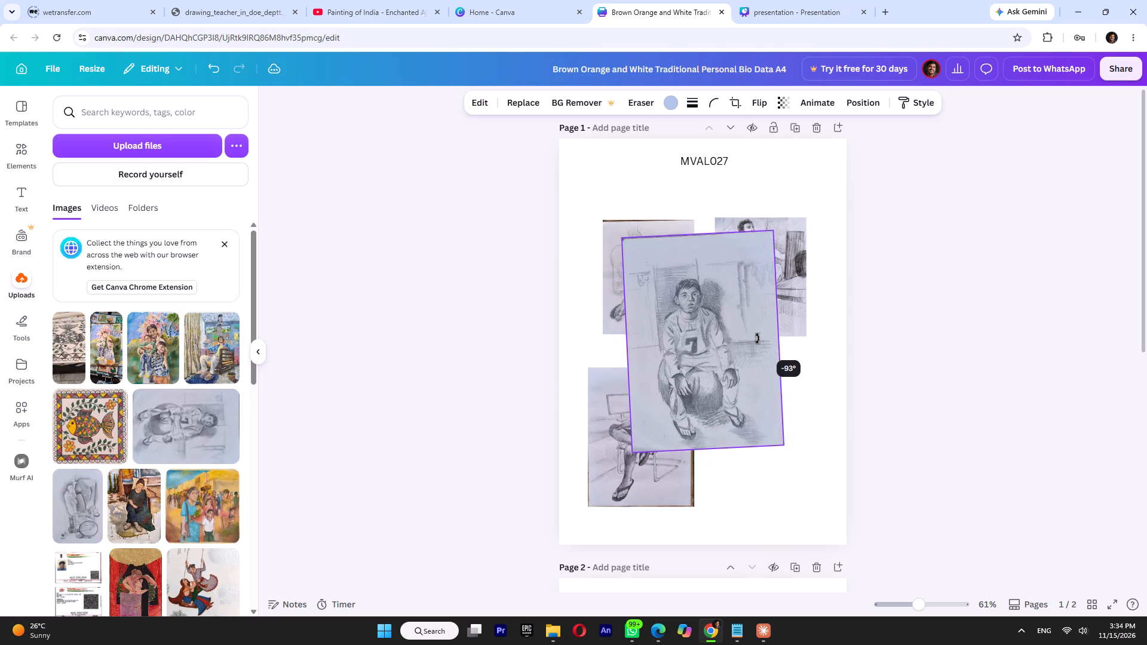
pyautogui.moveTo(757, 339); pyautogui.dragTo(757, 341)
pyautogui.moveTo(708, 346); pyautogui.dragTo(783, 471)
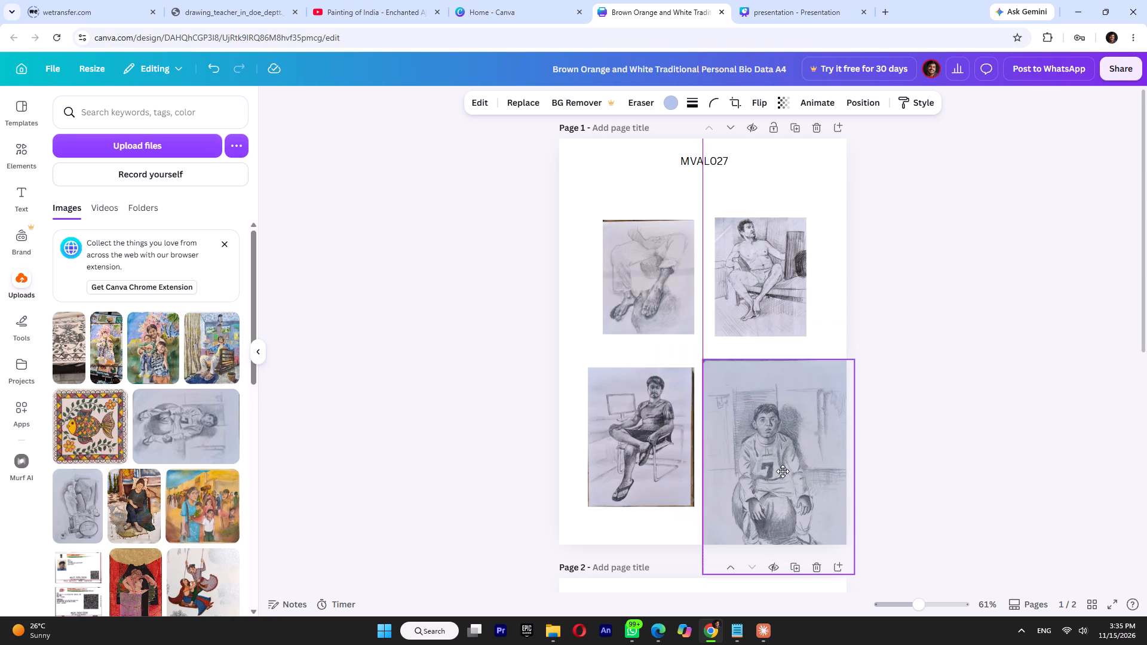
pyautogui.moveTo(783, 471); pyautogui.dragTo(783, 482)
pyautogui.moveTo(856, 583); pyautogui.dragTo(825, 490)
pyautogui.moveTo(747, 451); pyautogui.dragTo(759, 448)
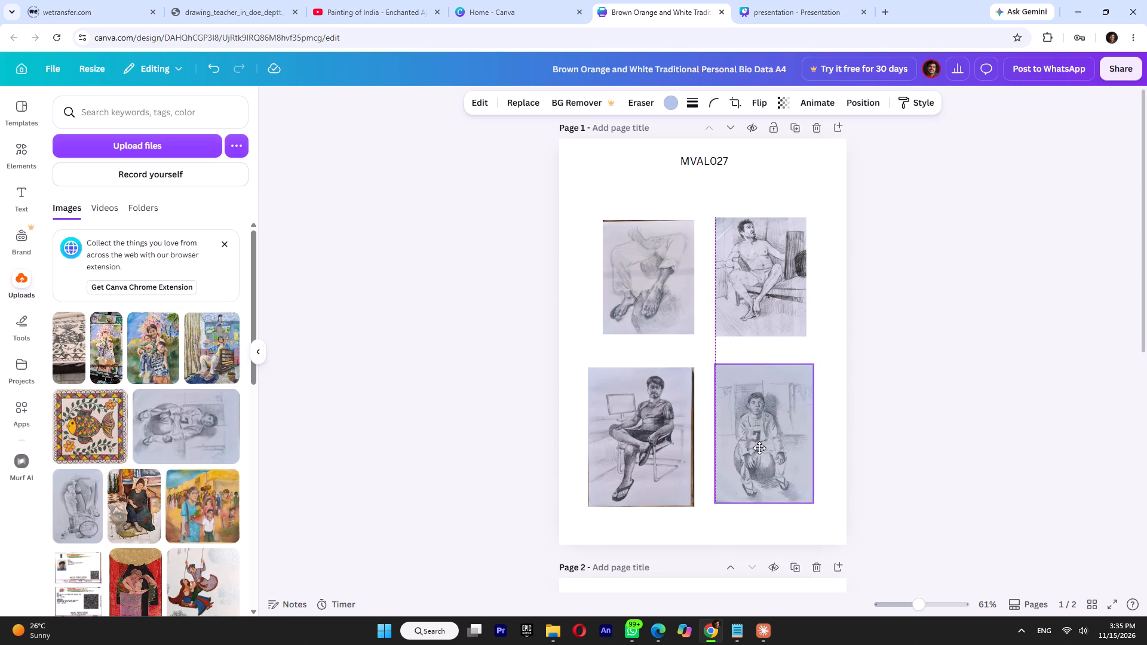
pyautogui.moveTo(759, 448); pyautogui.dragTo(760, 449)
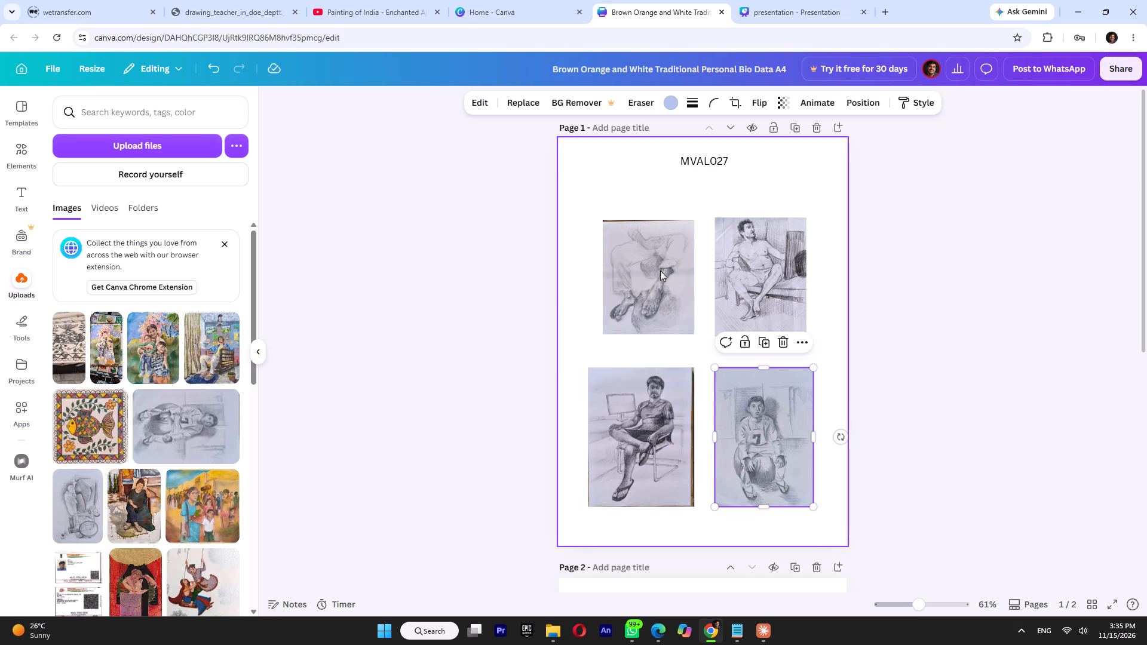
# Move the feet study and the shirtless seated man drawing together slightly up, closer to the MVAL027 title.
pyautogui.click(666, 273)
pyautogui.keyDown('shift'); pyautogui.click(741, 263); pyautogui.keyUp('shift')
pyautogui.moveTo(750, 289); pyautogui.dragTo(750, 286)
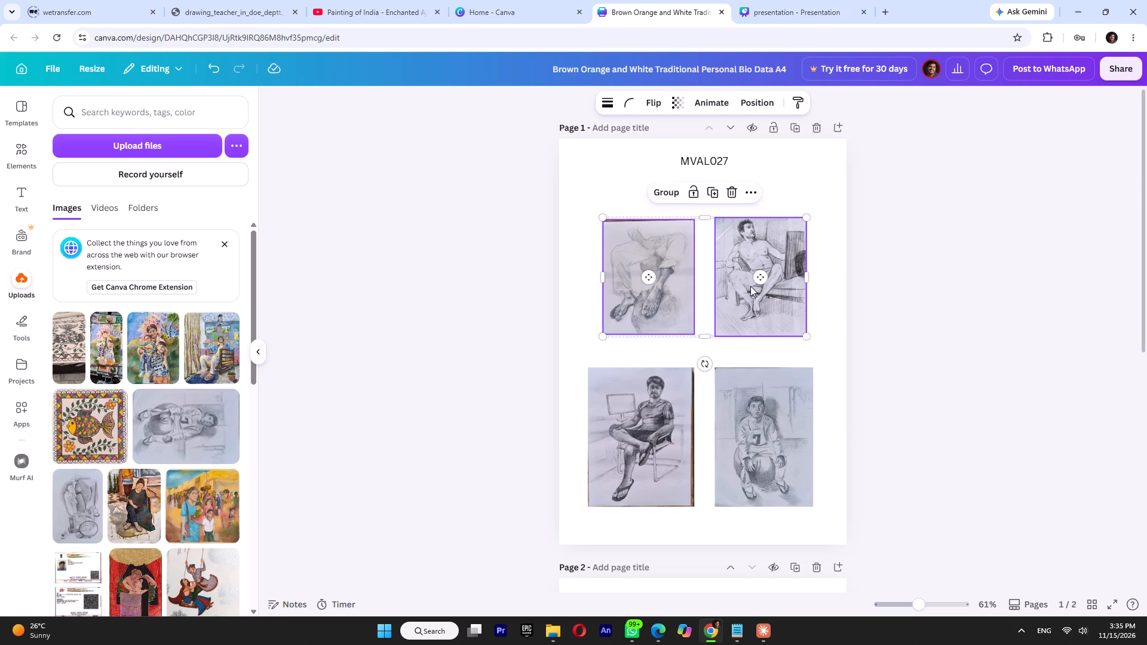
pyautogui.moveTo(750, 286); pyautogui.dragTo(751, 275)
pyautogui.click(949, 290)
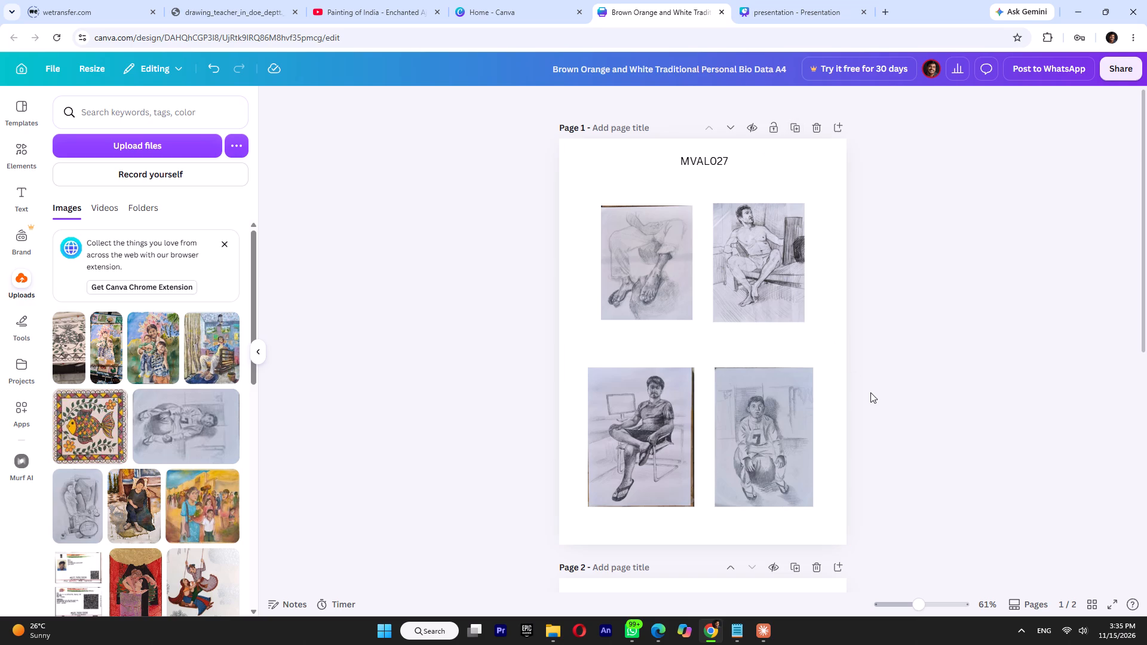
# Add a blank page after the MVAL027 page.
pyautogui.scroll(-4, 870, 392)
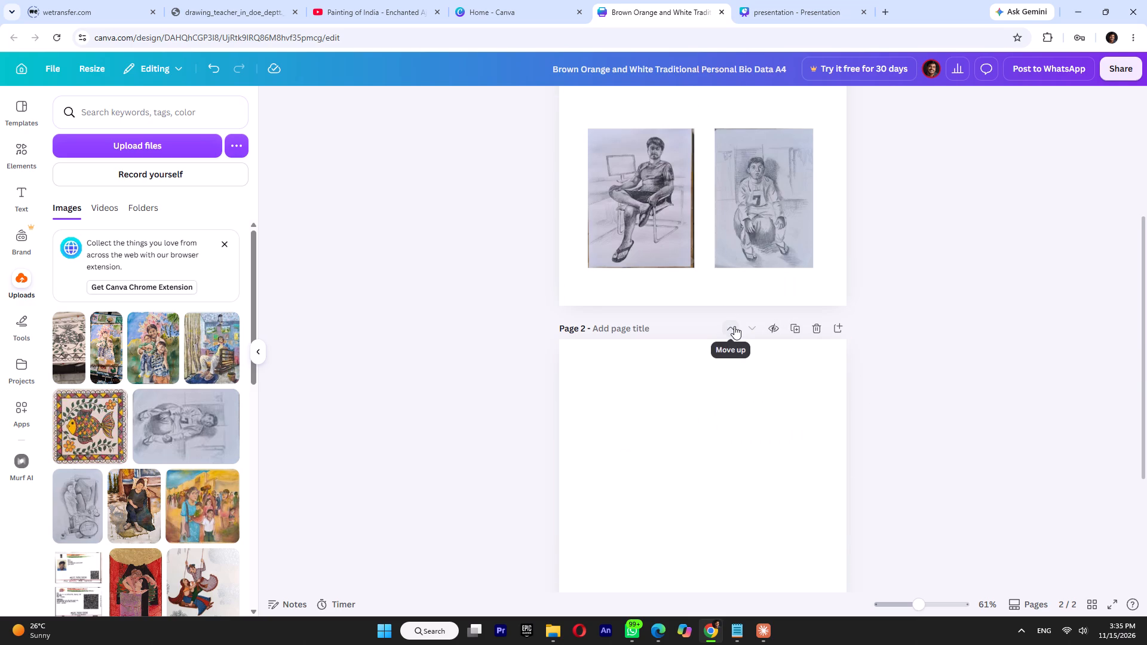
pyautogui.scroll(4, 827, 348)
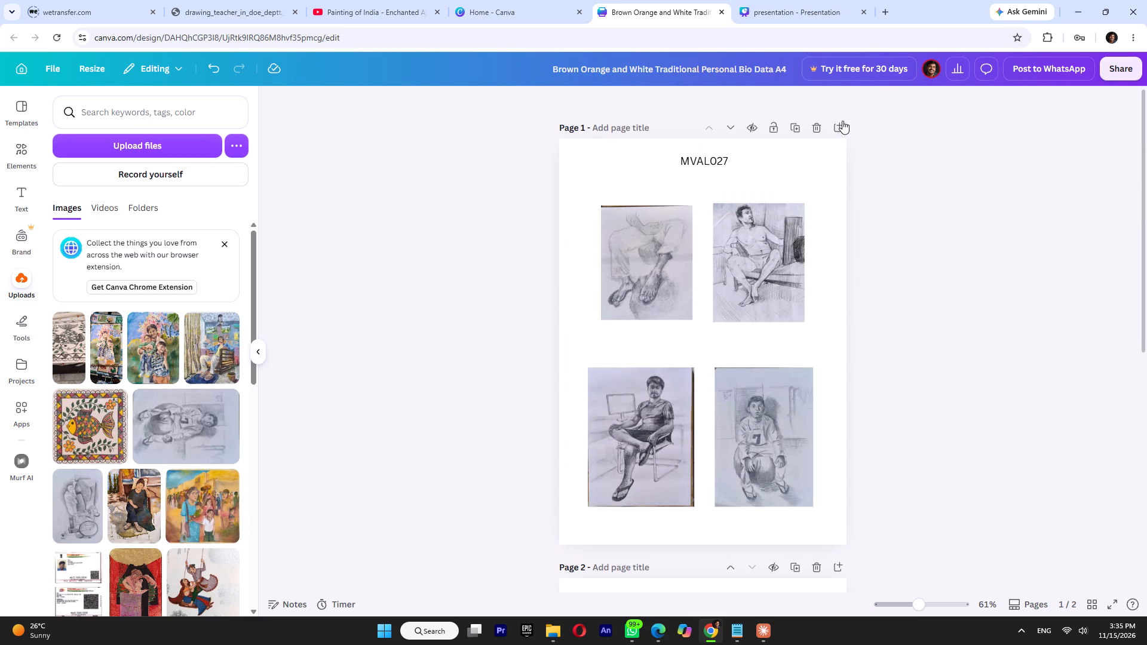
pyautogui.click(841, 123)
# Duplicate the MVAL027 title just below itself, above the first row of drawings, and change the copy's text to "Study".
pyautogui.scroll(7, 813, 275)
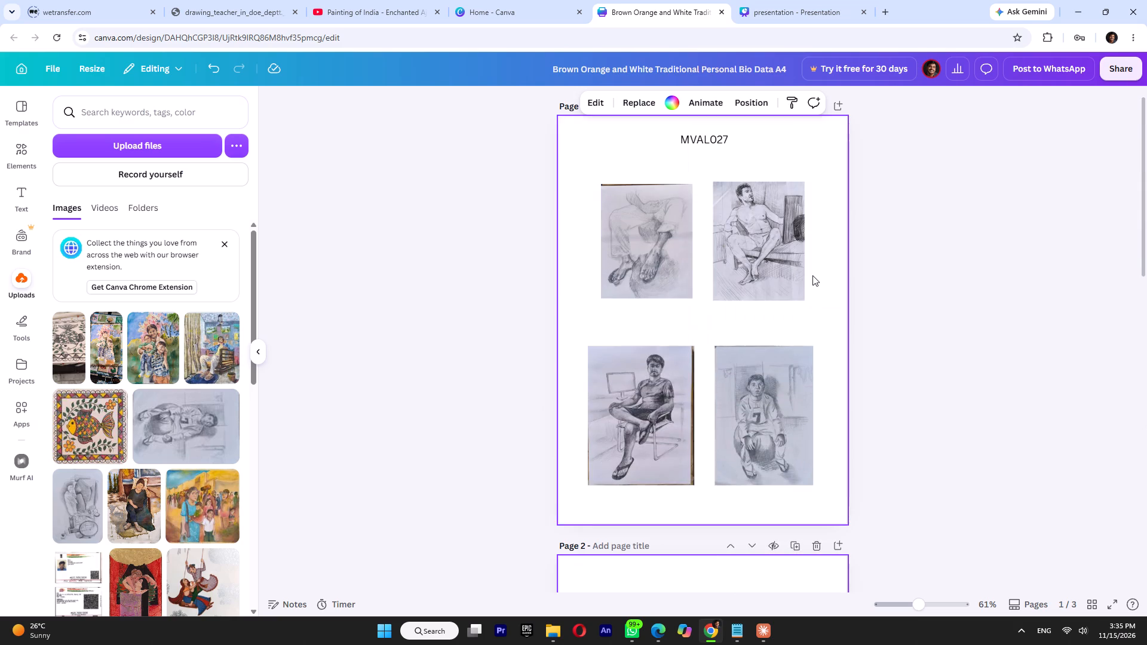
pyautogui.click(706, 141)
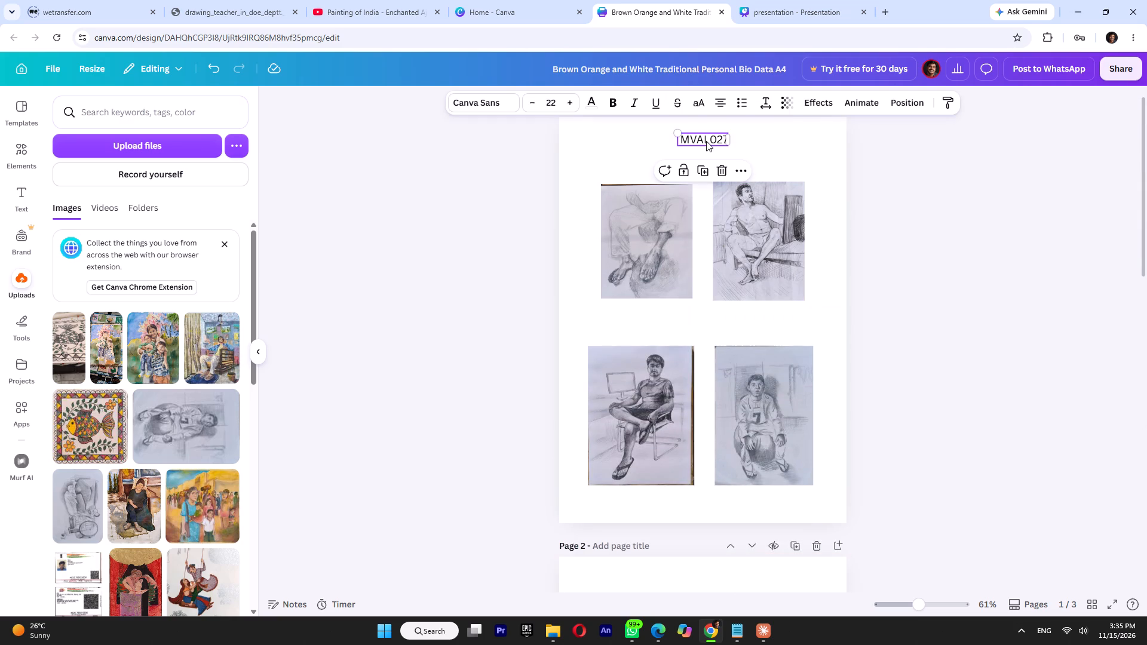
pyautogui.keyDown('ctrl'); pyautogui.keyDown('alt'); pyautogui.moveTo(708, 138); pyautogui.dragTo(709, 164); pyautogui.keyUp('alt'); pyautogui.keyUp('ctrl')
pyautogui.doubleClick(709, 164)
pyautogui.click(788, 153)
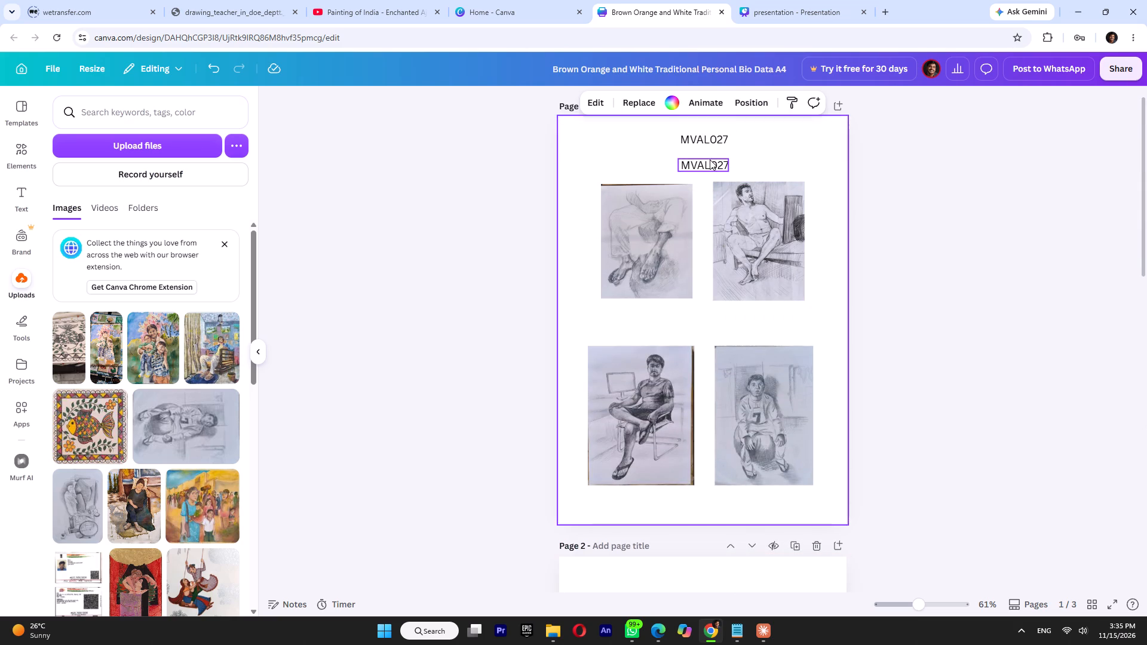
pyautogui.doubleClick(709, 163)
pyautogui.hotkey('ctrl', 'a')
pyautogui.write('Study')
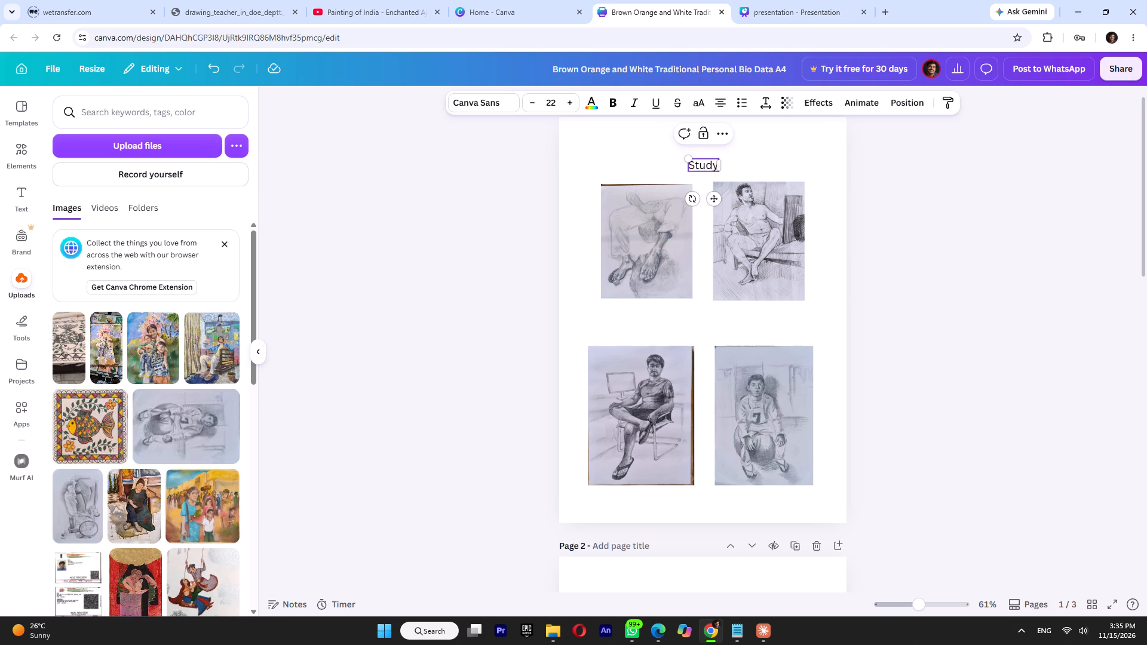
pyautogui.click(920, 211)
# Copy the Study label into the gap between the two rows of drawings and change the copy's text to "work".
pyautogui.click(703, 167)
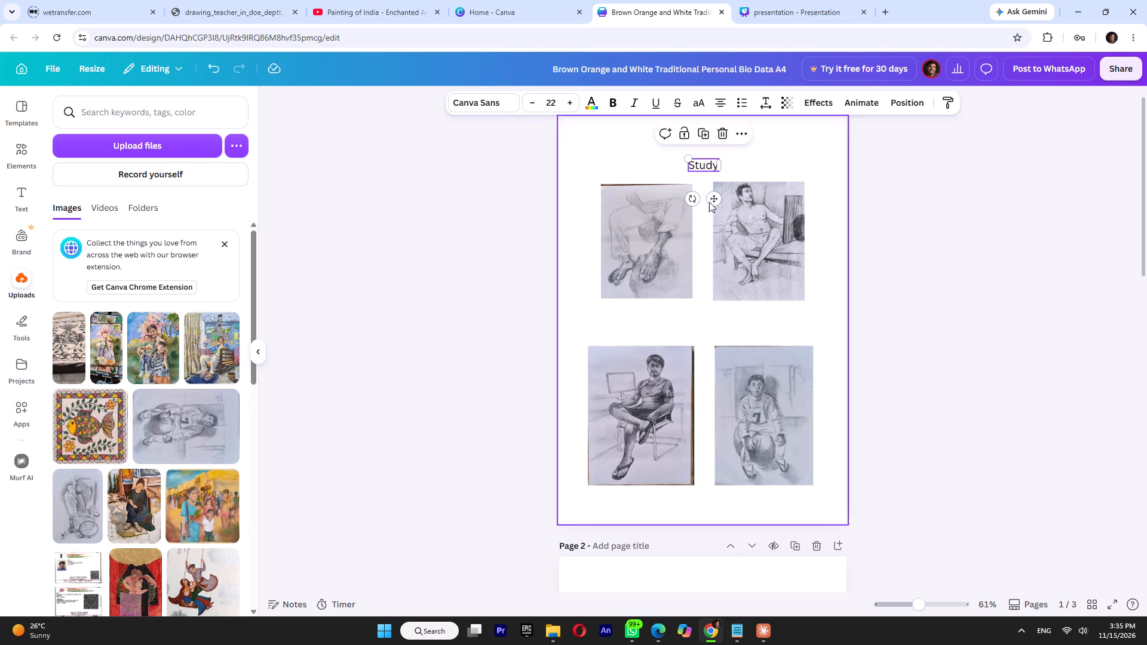
pyautogui.hotkey('ctrl', 'c')
pyautogui.click(711, 330)
pyautogui.hotkey('ctrl', 'v')
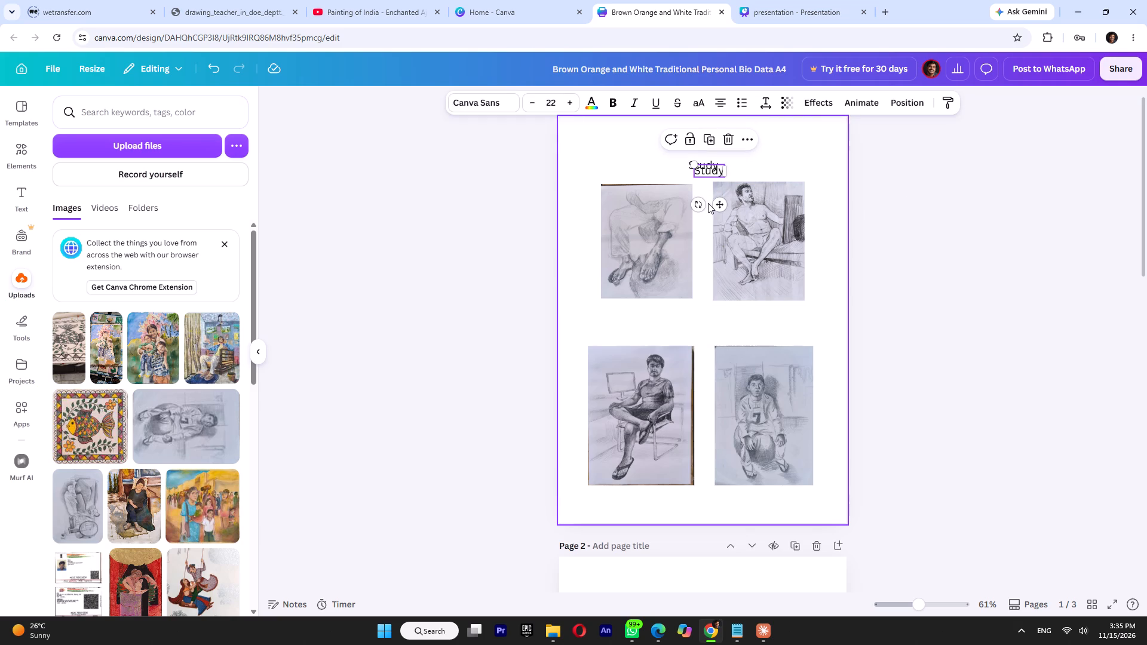
pyautogui.moveTo(719, 205); pyautogui.dragTo(710, 361)
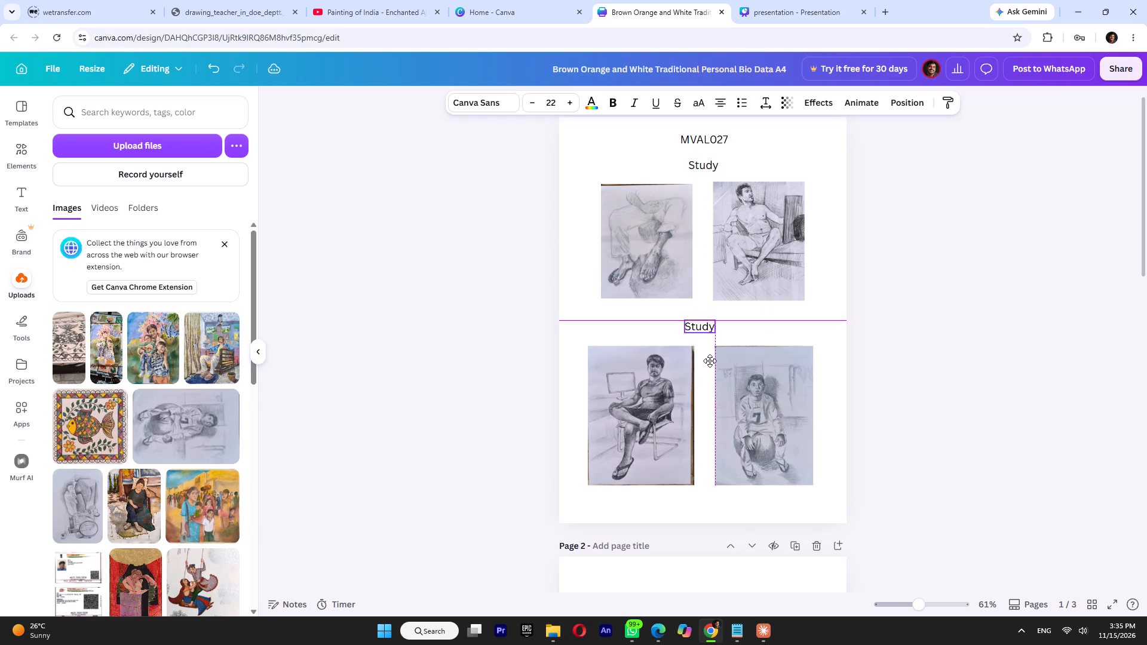
pyautogui.moveTo(710, 361); pyautogui.dragTo(711, 361)
pyautogui.doubleClick(704, 327)
pyautogui.hotkey('ctrl', 'a')
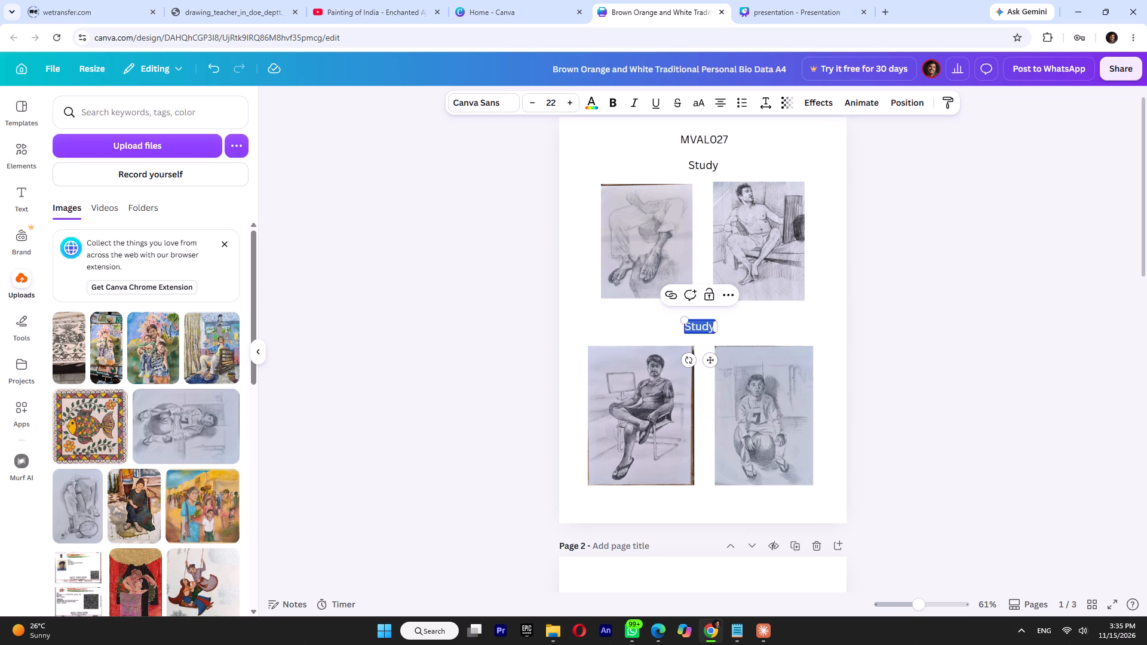
pyautogui.press('Down')
pyautogui.write('work')
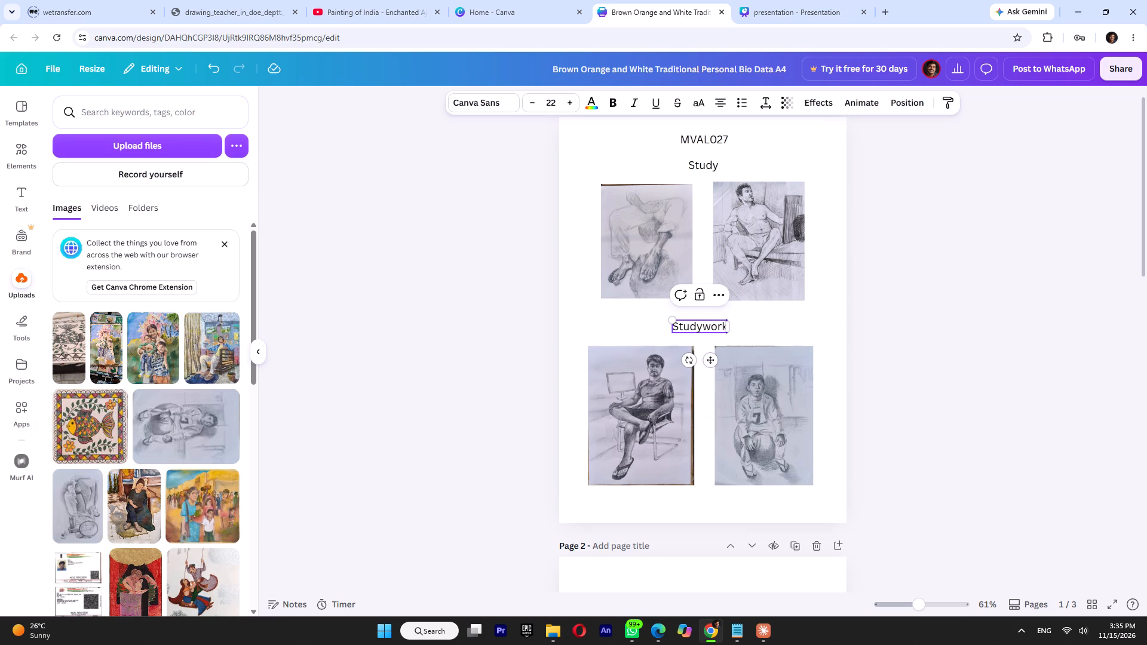
pyautogui.hotkey('ctrl', 'a')
pyautogui.write('work')
pyautogui.click(657, 643)
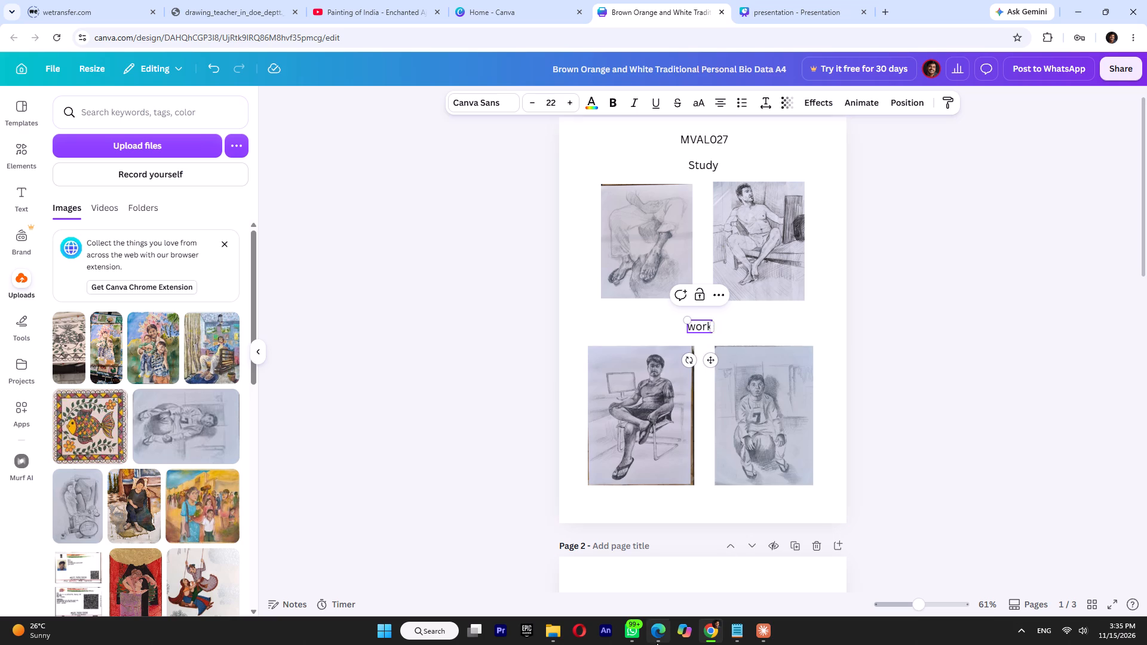
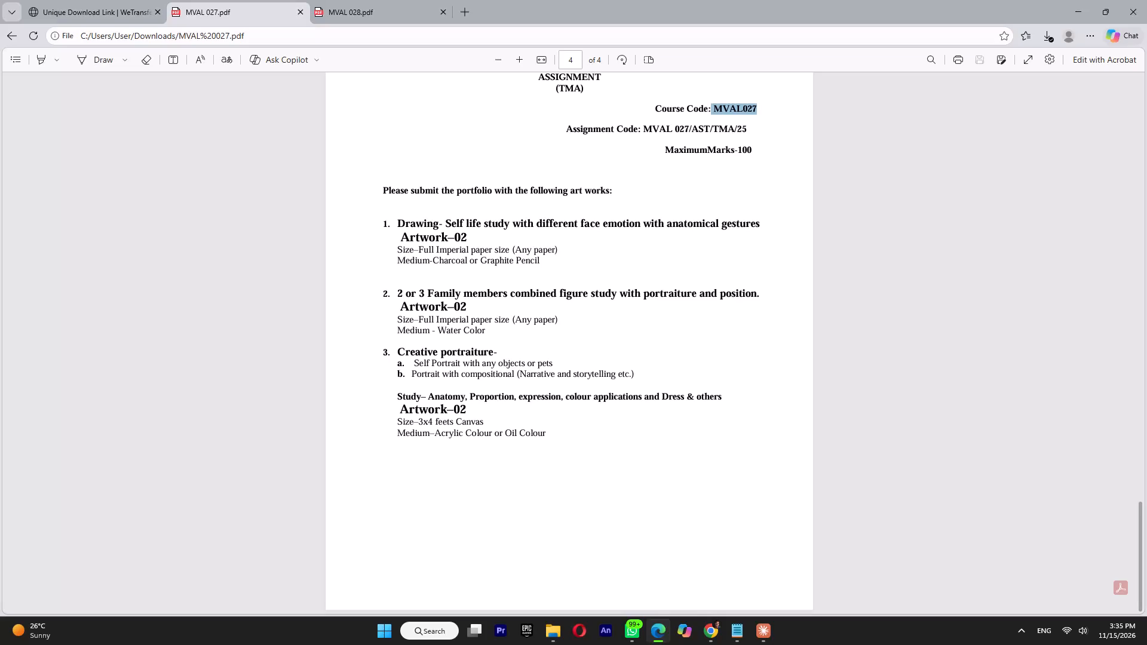
pyautogui.moveTo(398, 222); pyautogui.dragTo(756, 214)
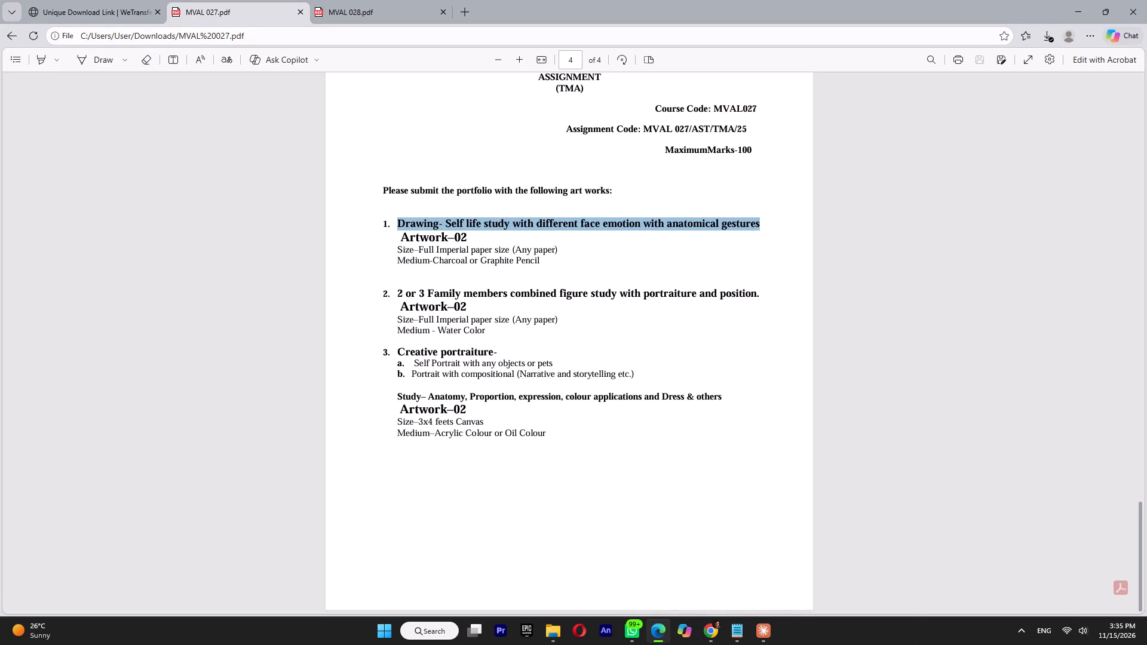
pyautogui.moveTo(756, 214); pyautogui.dragTo(760, 214)
pyautogui.moveTo(760, 214); pyautogui.dragTo(763, 224)
pyautogui.hotkey('ctrl', 'c')
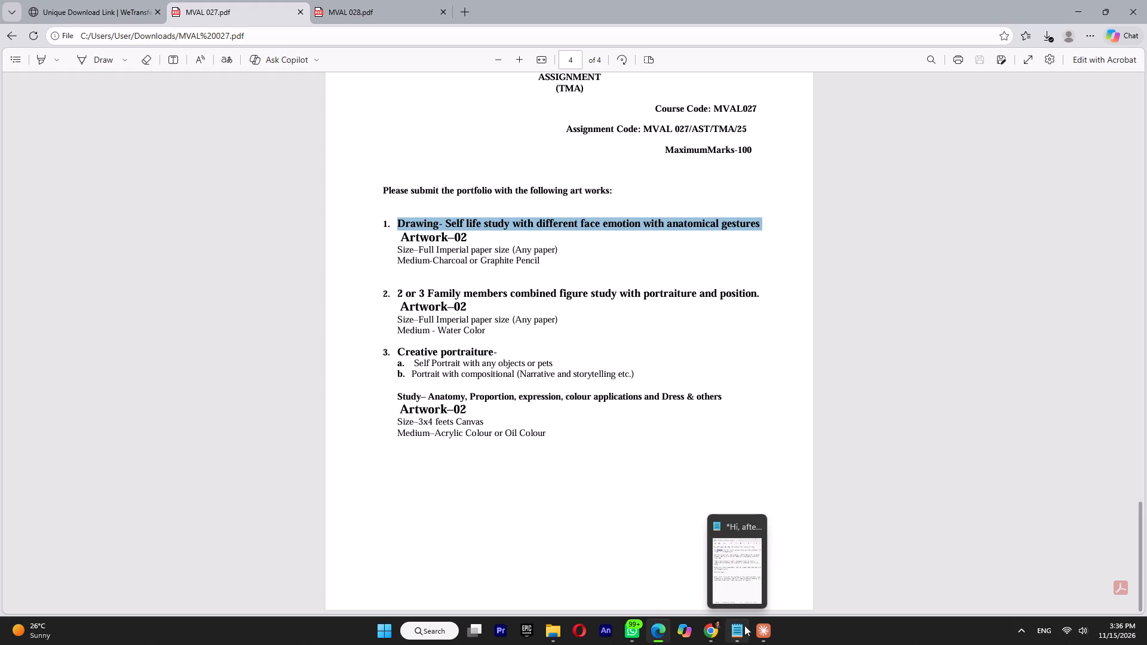
pyautogui.click(381, 17)
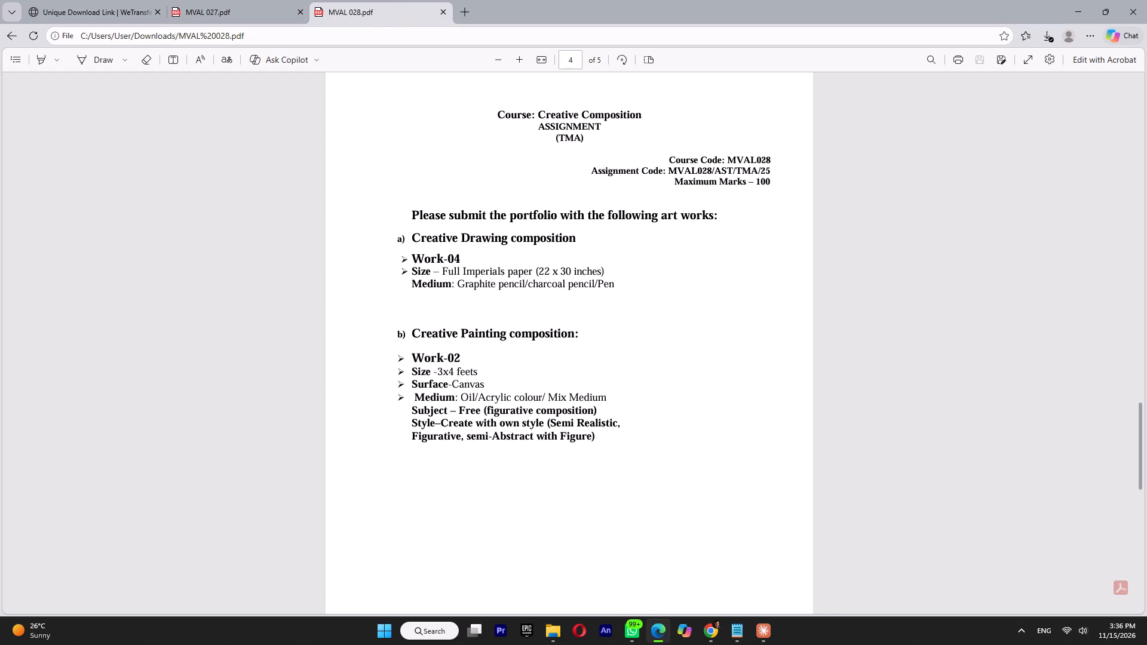
pyautogui.click(229, 0)
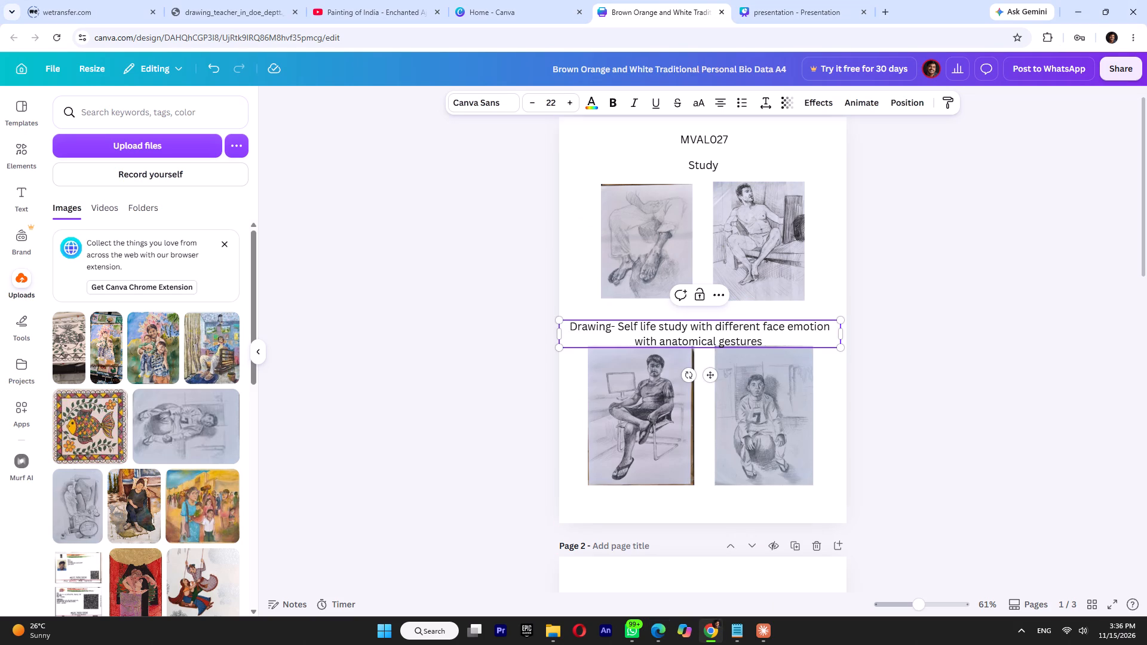
# Shrink the pasted caption to font size 11.2, centre it between the two rows of drawings, and fit it on one line.
pyautogui.moveTo(843, 351); pyautogui.dragTo(708, 312)
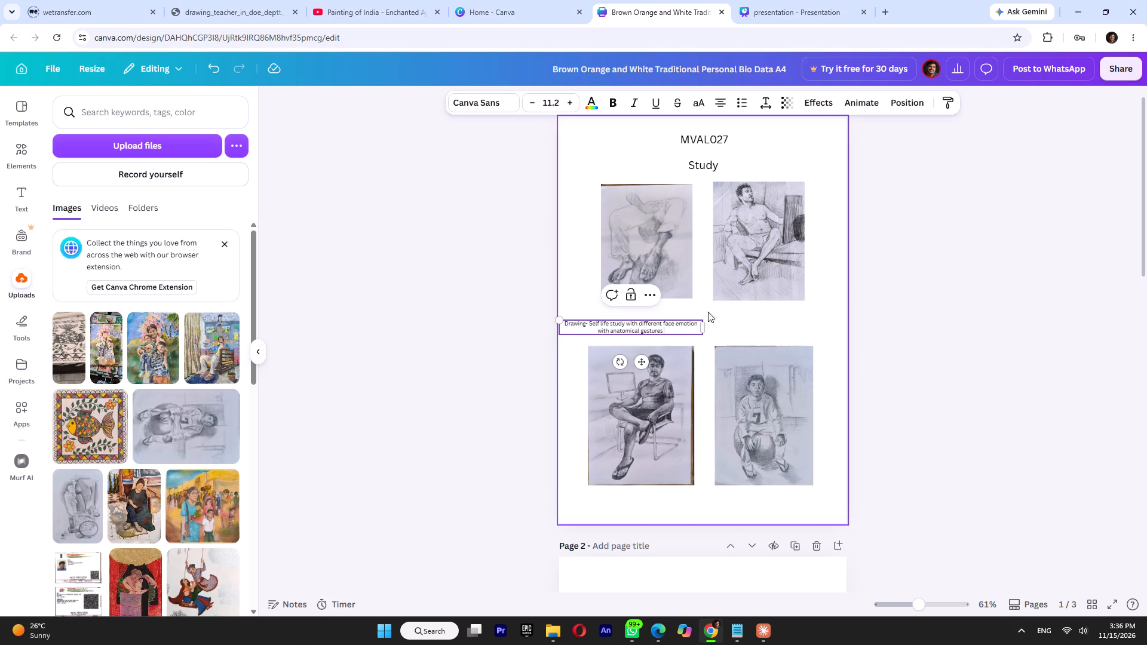
pyautogui.moveTo(643, 361); pyautogui.dragTo(713, 357)
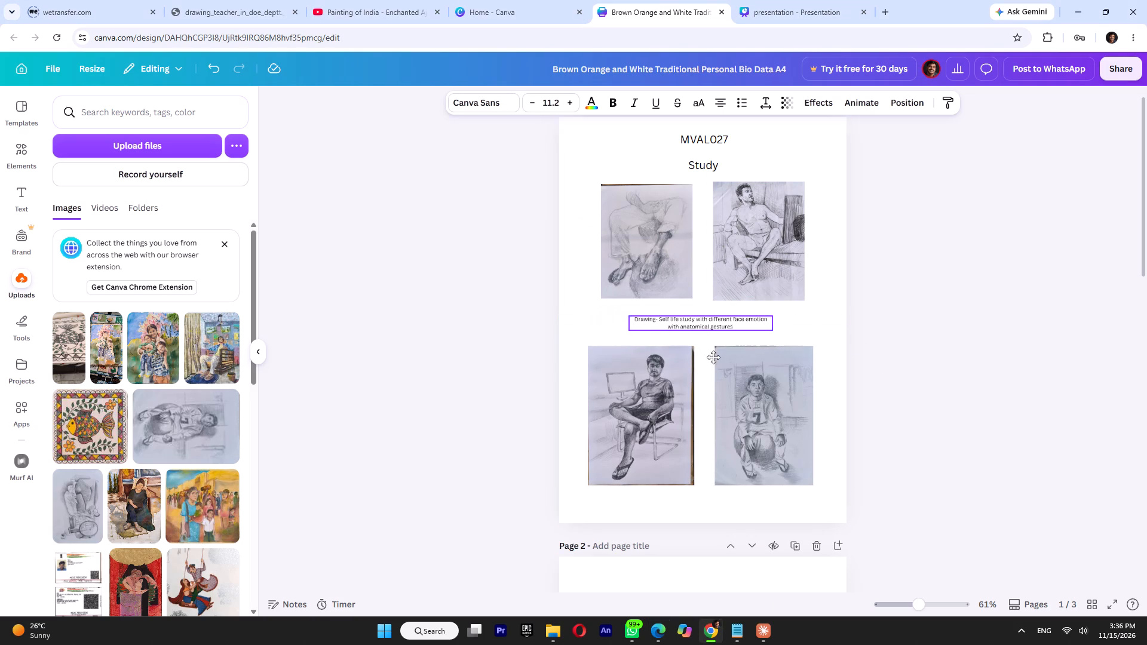
pyautogui.moveTo(713, 357); pyautogui.dragTo(714, 356)
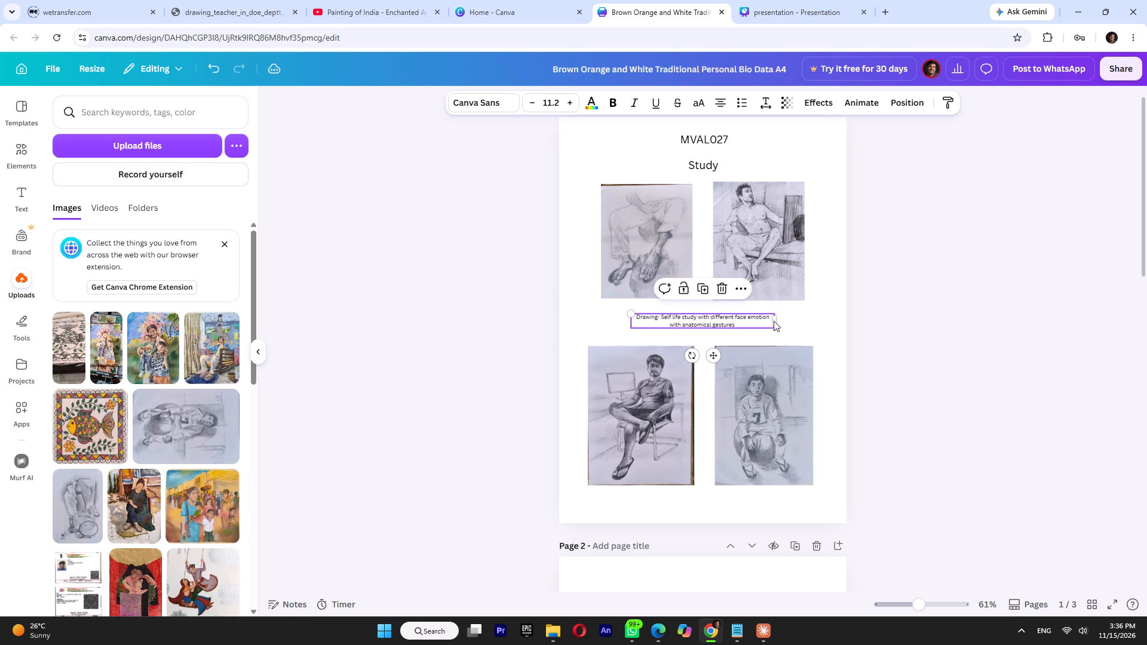
pyautogui.click(774, 321)
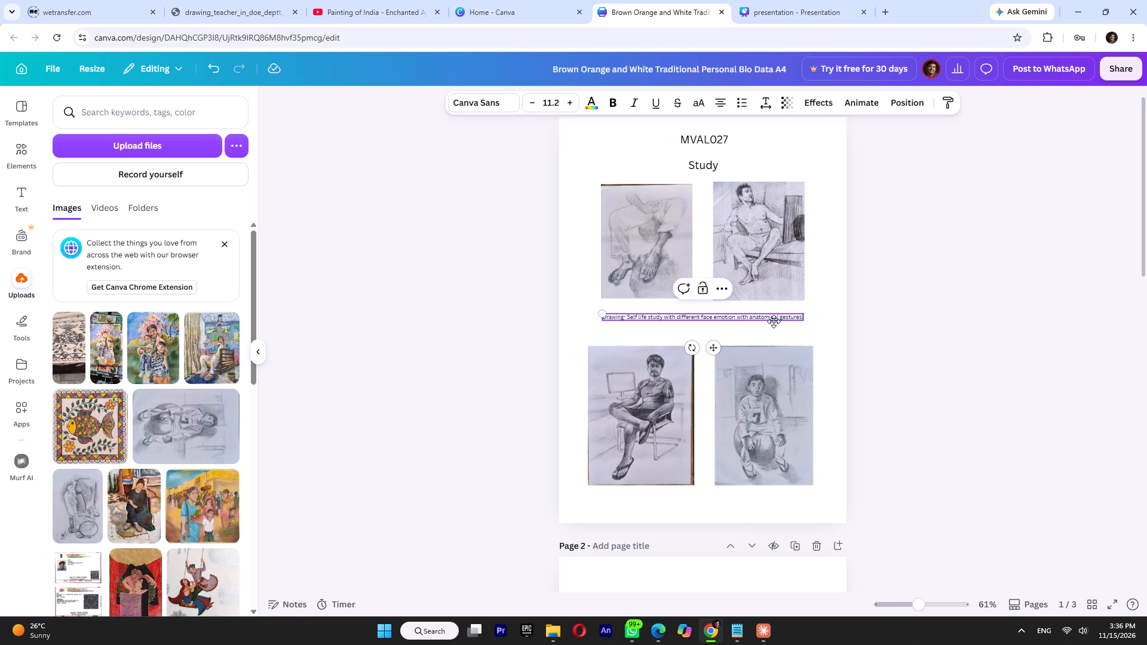
pyautogui.click(853, 325)
pyautogui.click(732, 315)
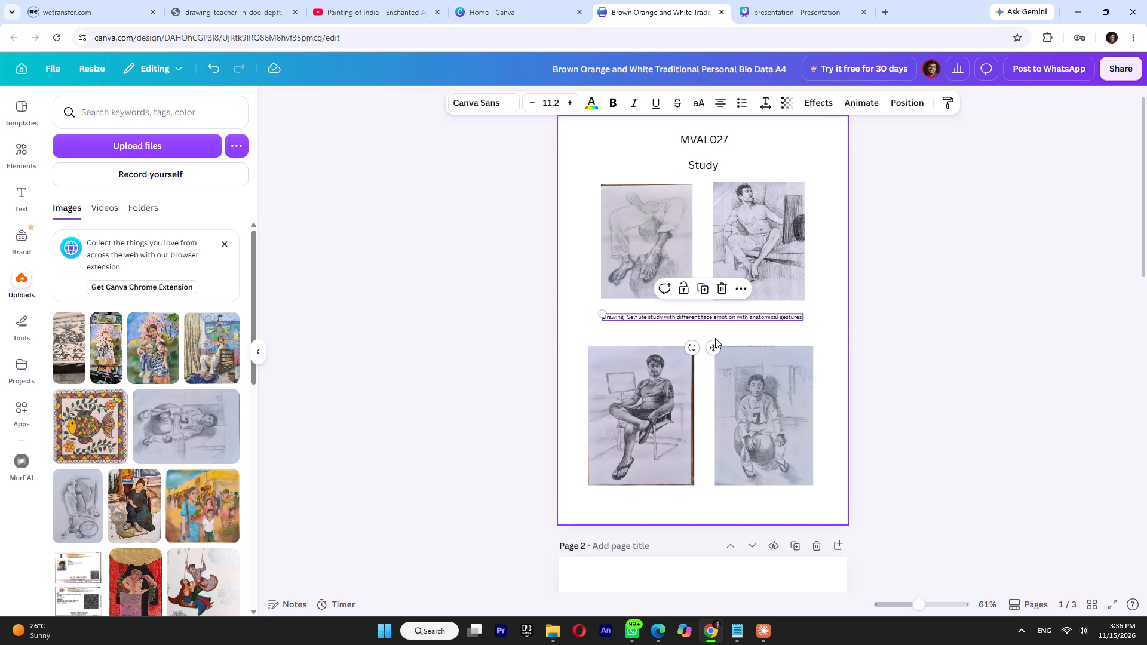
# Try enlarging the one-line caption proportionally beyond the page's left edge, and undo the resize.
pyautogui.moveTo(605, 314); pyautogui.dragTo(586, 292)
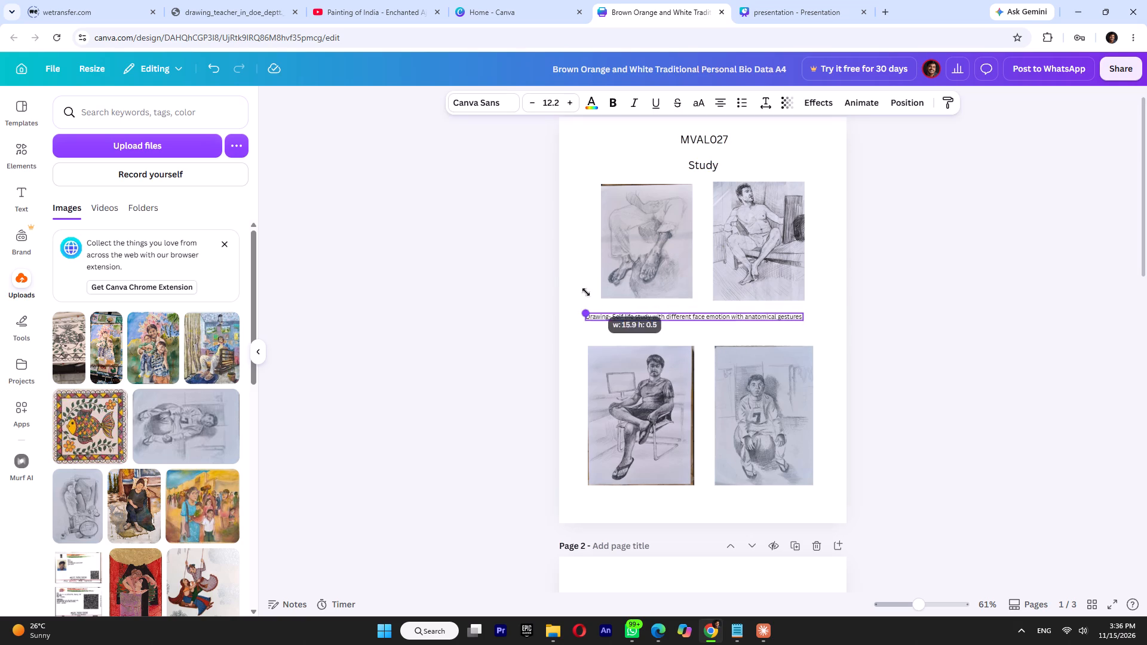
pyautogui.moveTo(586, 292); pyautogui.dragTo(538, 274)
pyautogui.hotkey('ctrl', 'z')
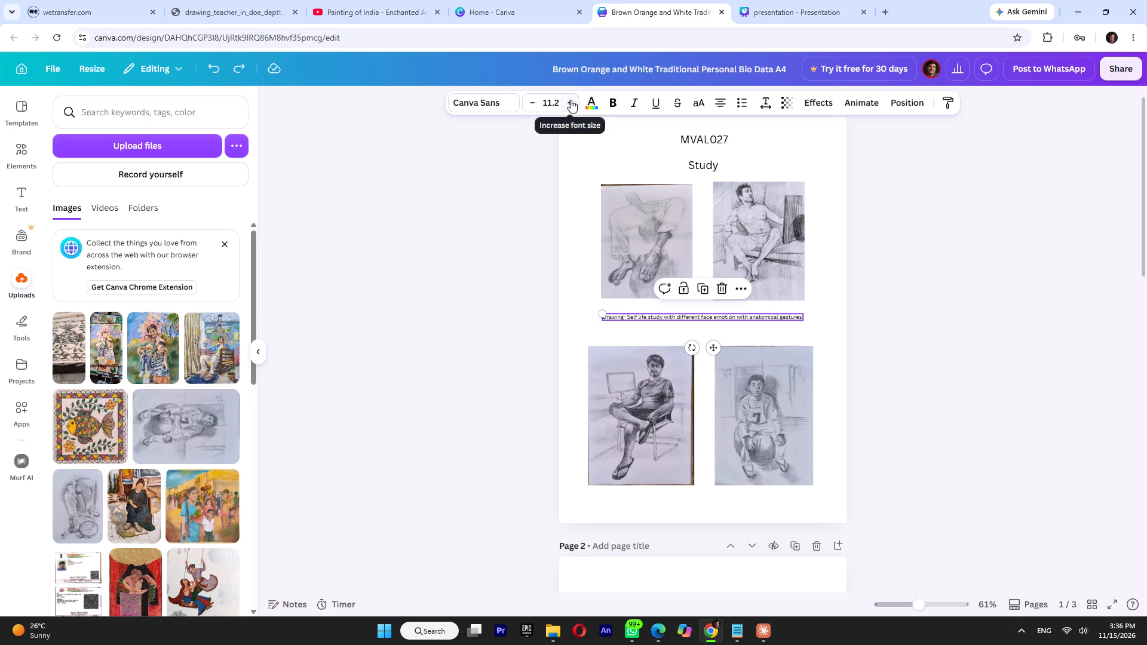
# Increase the caption's font size to 18.2, narrow its box to two balanced lines, and centre it between the two rows of drawings.
pyautogui.tripleClick(571, 100)
pyautogui.doubleClick(571, 100)
pyautogui.doubleClick(571, 100)
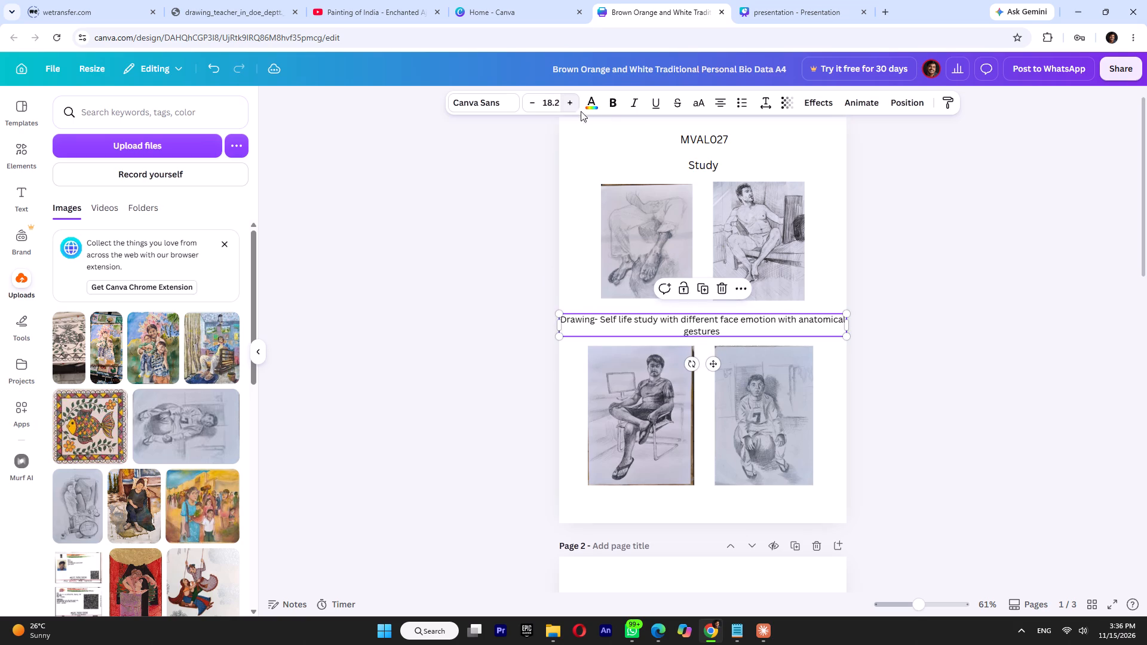
pyautogui.moveTo(848, 325); pyautogui.dragTo(802, 325)
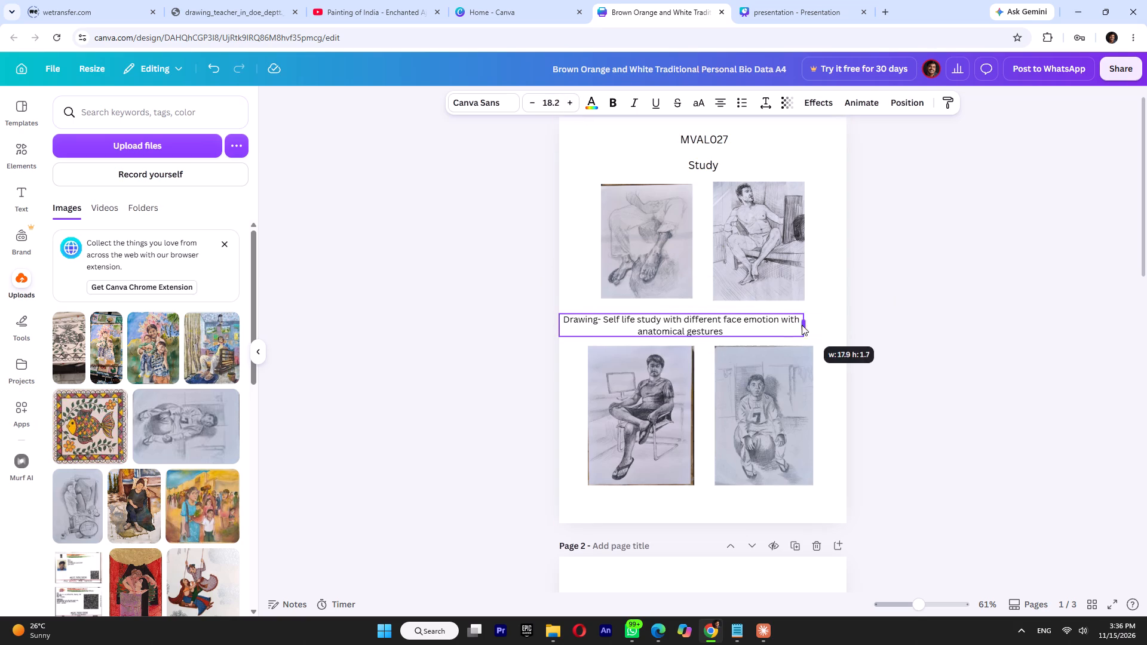
pyautogui.moveTo(802, 325); pyautogui.dragTo(760, 325)
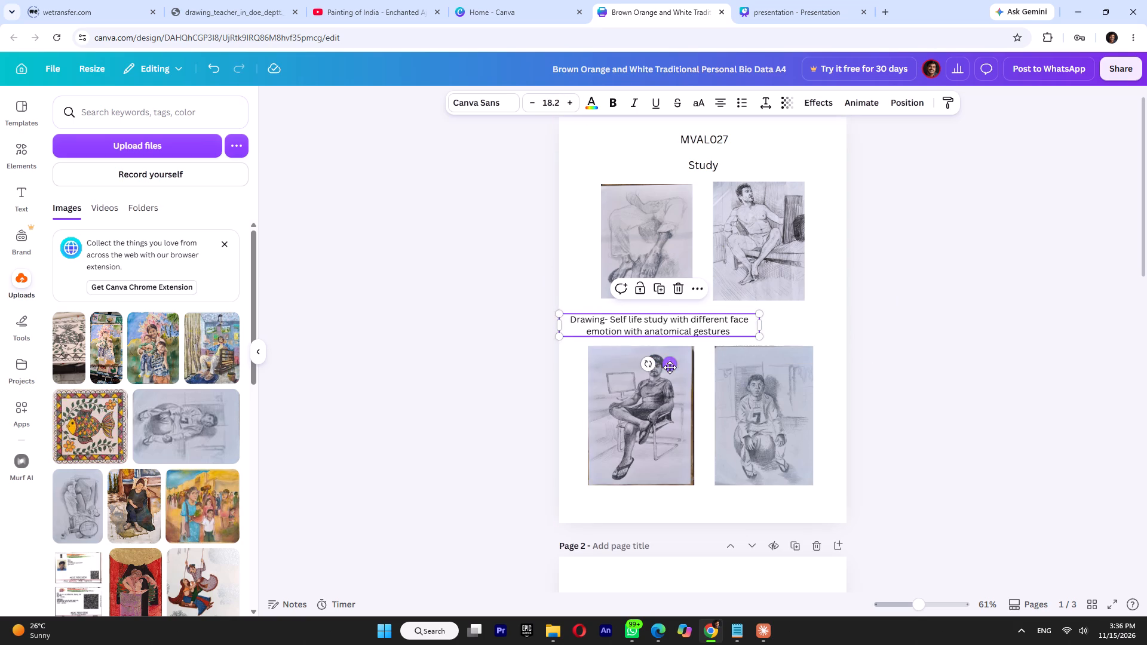
pyautogui.moveTo(670, 363); pyautogui.dragTo(711, 360)
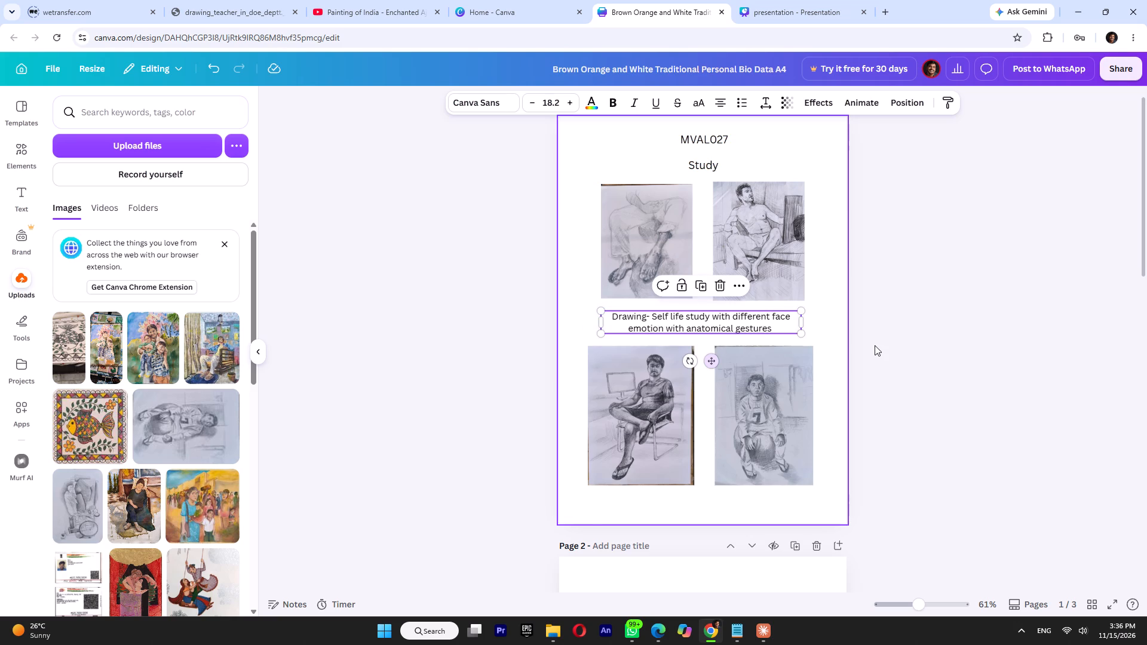
pyautogui.click(892, 400)
# Copy the self life study caption onto the blank page 2.
pyautogui.scroll(-1, 899, 387)
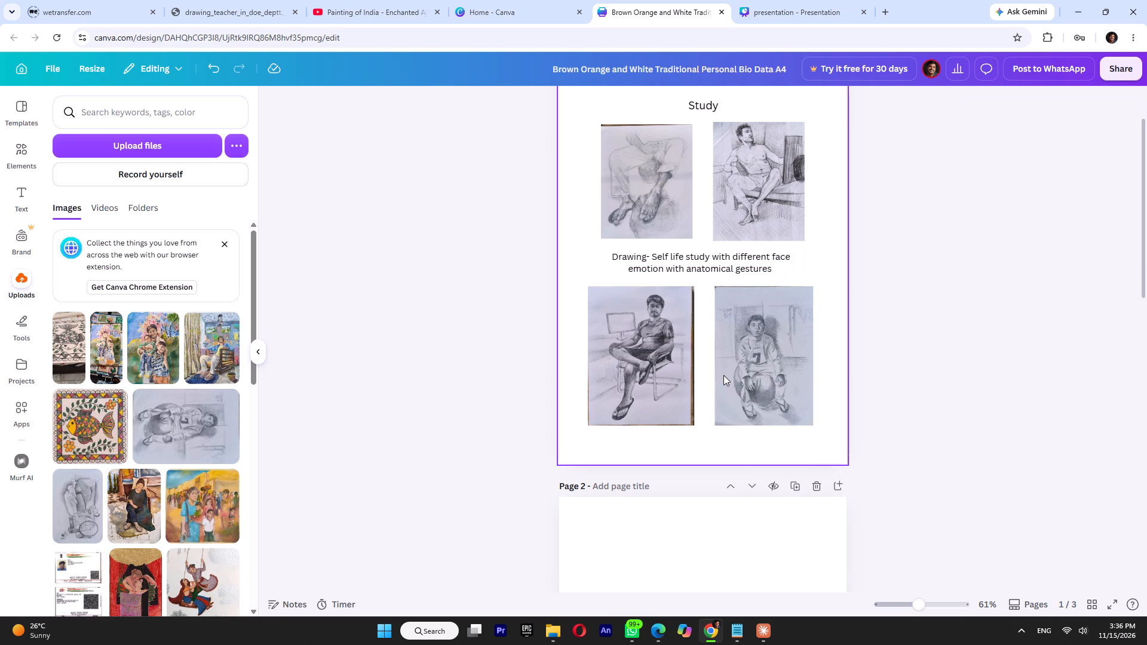
pyautogui.click(714, 274)
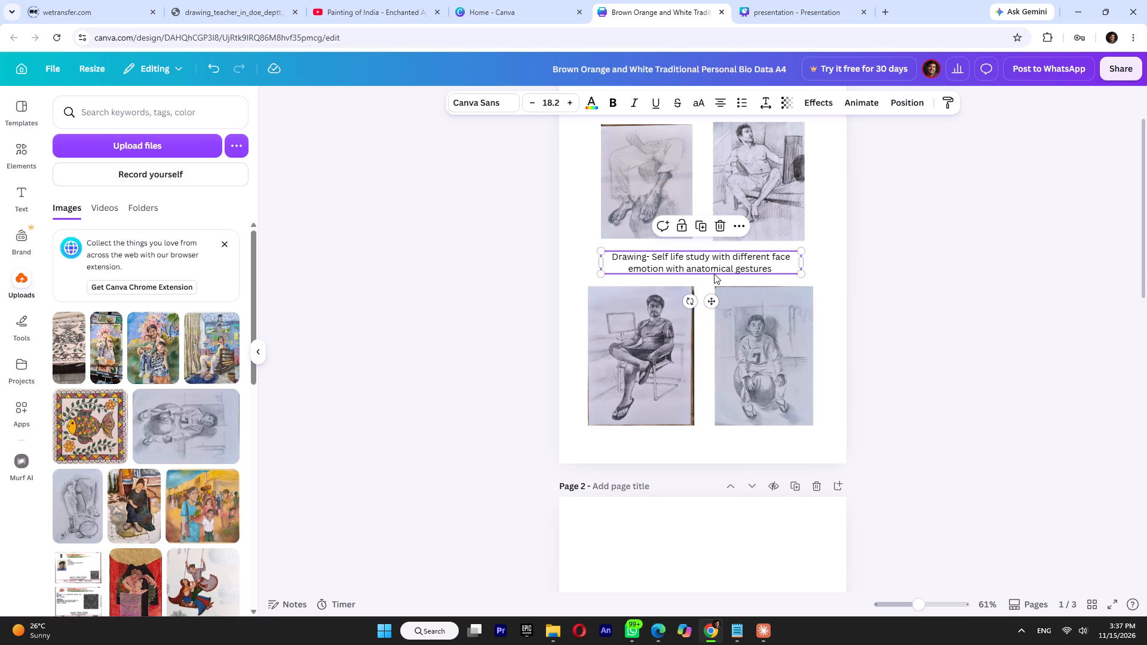
pyautogui.hotkey('ctrl', 'c')
pyautogui.scroll(-1, 731, 340)
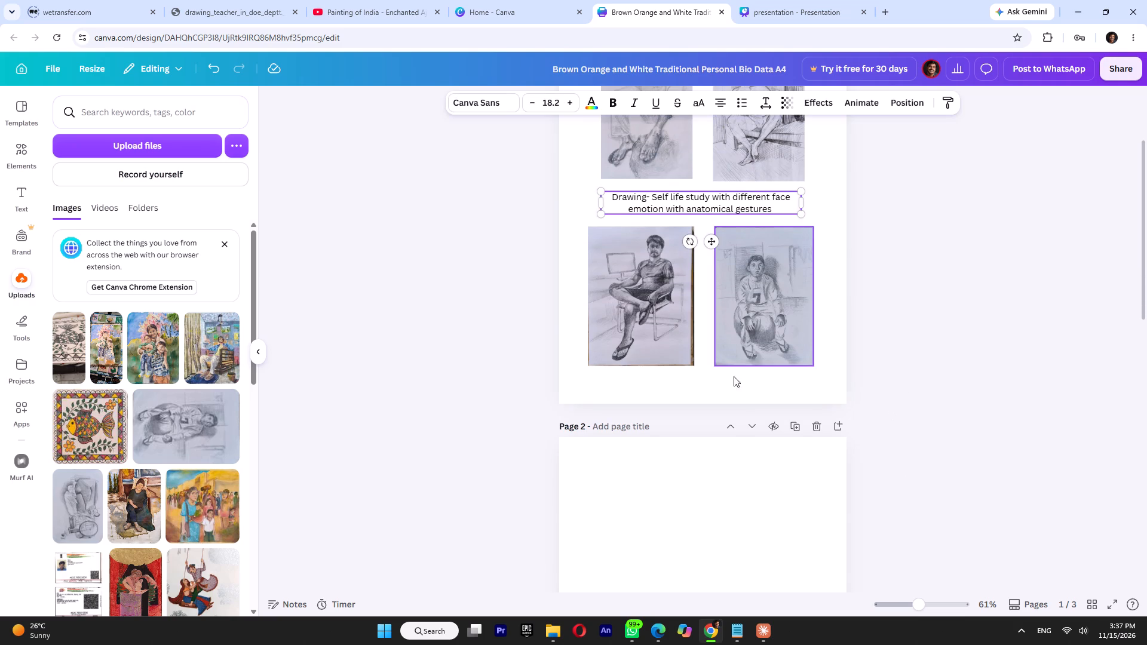
pyautogui.click(704, 483)
pyautogui.hotkey('ctrl', 'v')
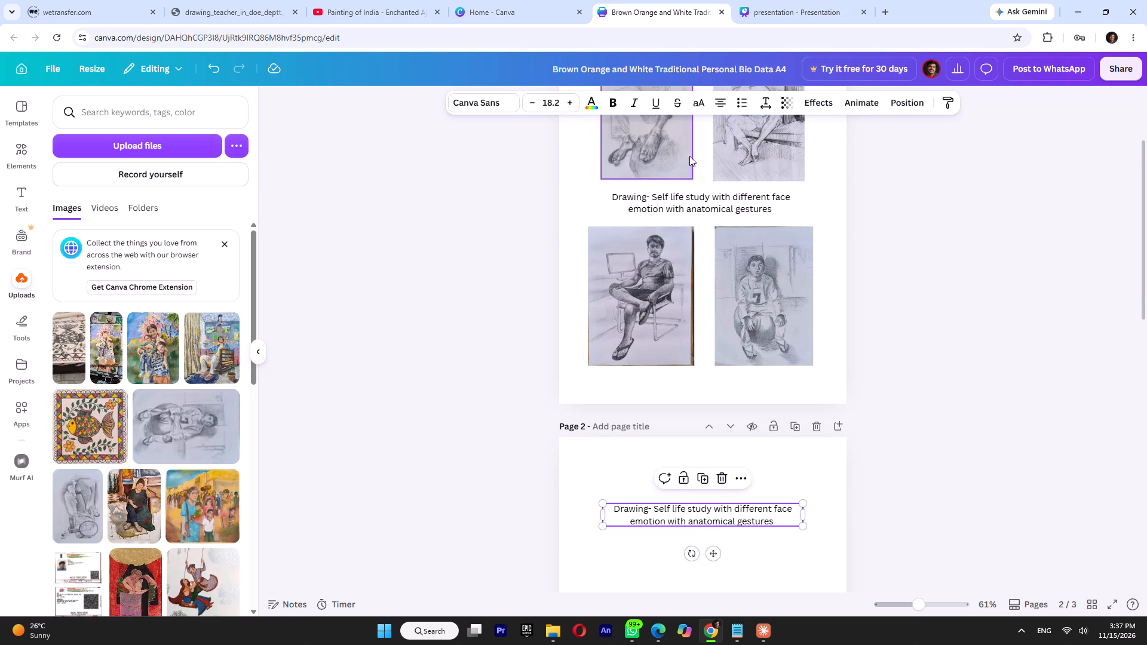
# Replace the page 2 caption with the item 2 heading from MVAL 027.pdf, "2 or 3 Family members combined figure study with portraiture and position.".
pyautogui.click(668, 632)
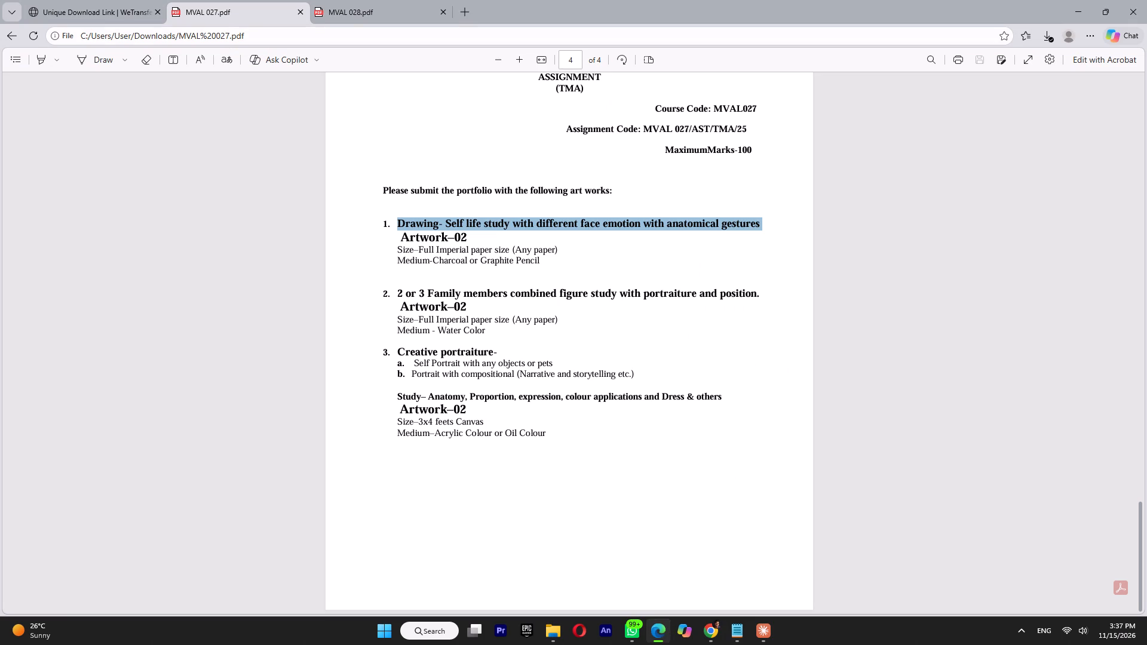
pyautogui.moveTo(397, 290); pyautogui.dragTo(462, 311)
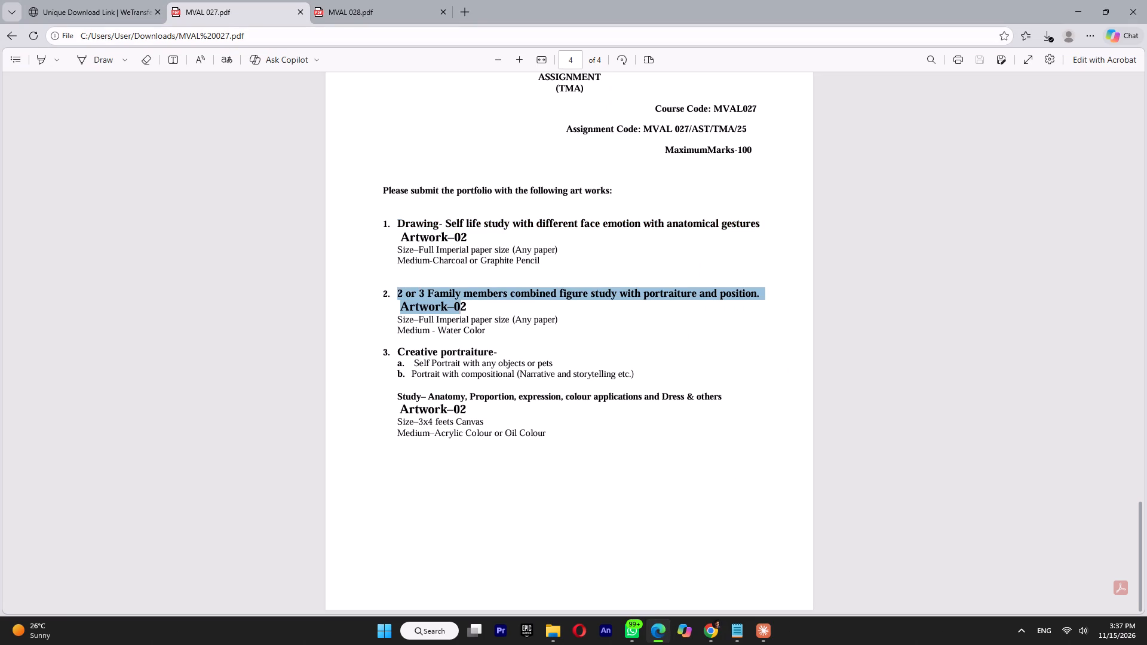
pyautogui.moveTo(462, 311); pyautogui.dragTo(762, 296)
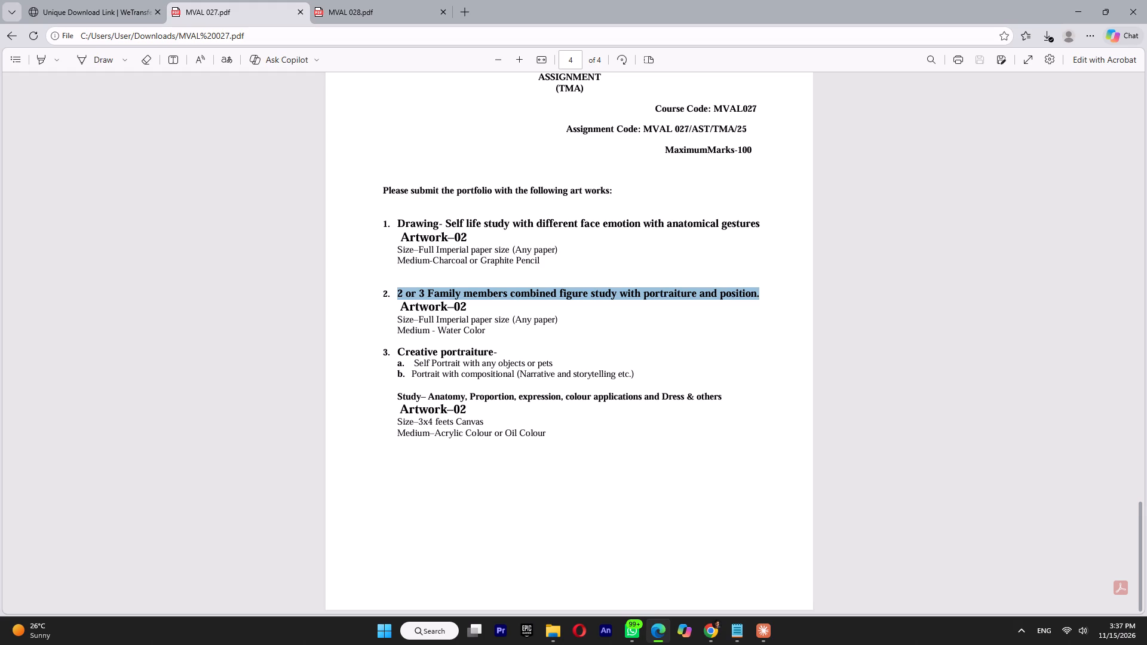
pyautogui.hotkey('ctrl', 'c')
pyautogui.click(709, 629)
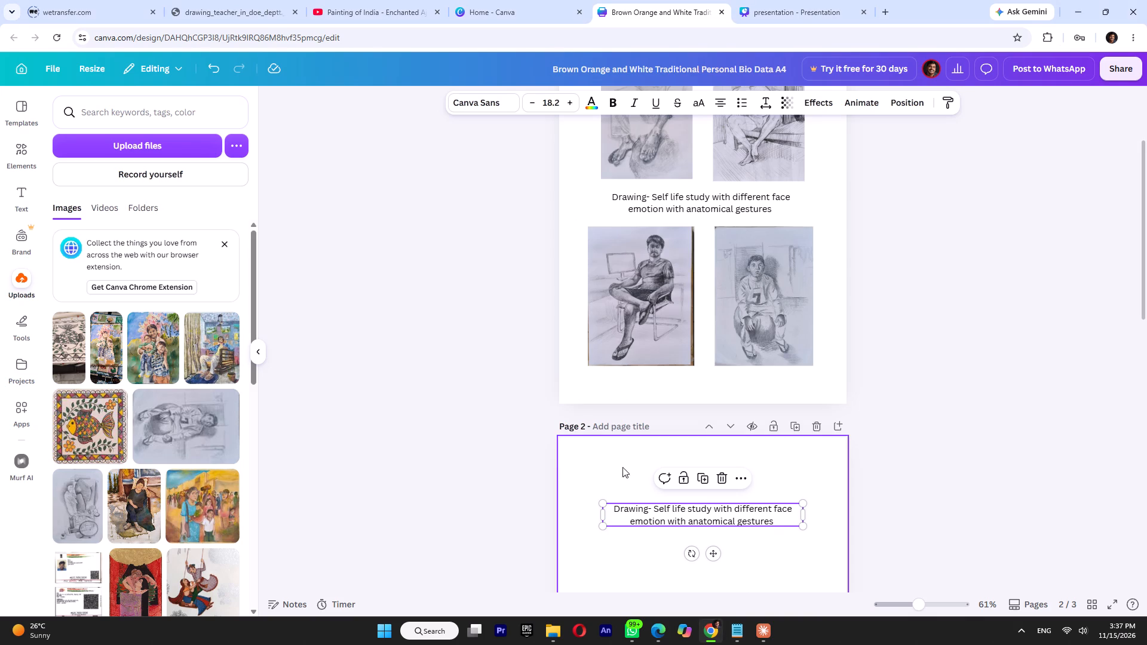
pyautogui.doubleClick(639, 511)
pyautogui.hotkey('ctrl', 'a')
pyautogui.hotkey('ctrl', 'v')
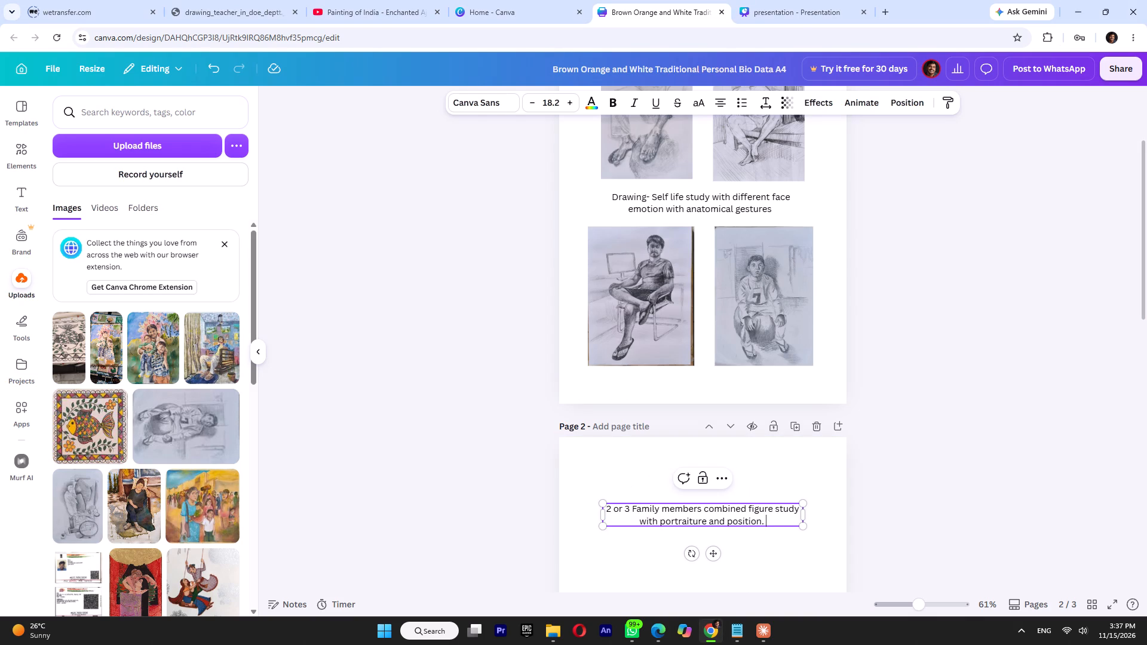
# Move the family members caption up to the top of page 2, centred horizontally.
pyautogui.moveTo(710, 554); pyautogui.dragTo(710, 506)
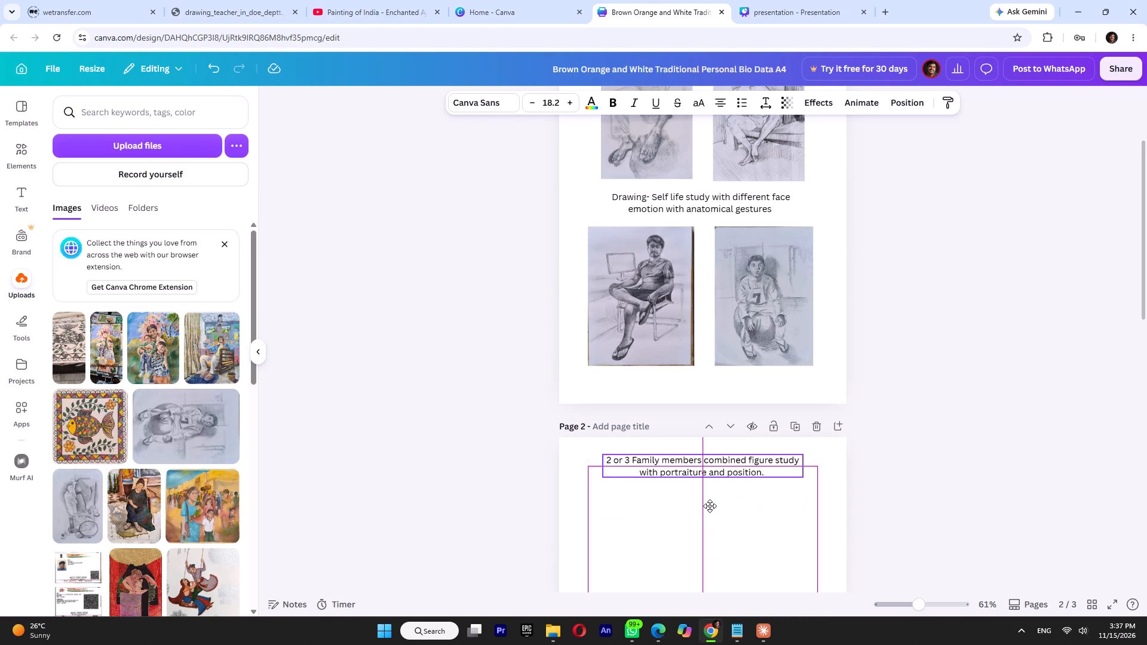
pyautogui.moveTo(710, 506); pyautogui.dragTo(710, 509)
pyautogui.click(881, 490)
# Add the uploaded painting of a woman with two children to page 2, shrink it to about half size, and align it to the left margin.
pyautogui.scroll(-4, 904, 389)
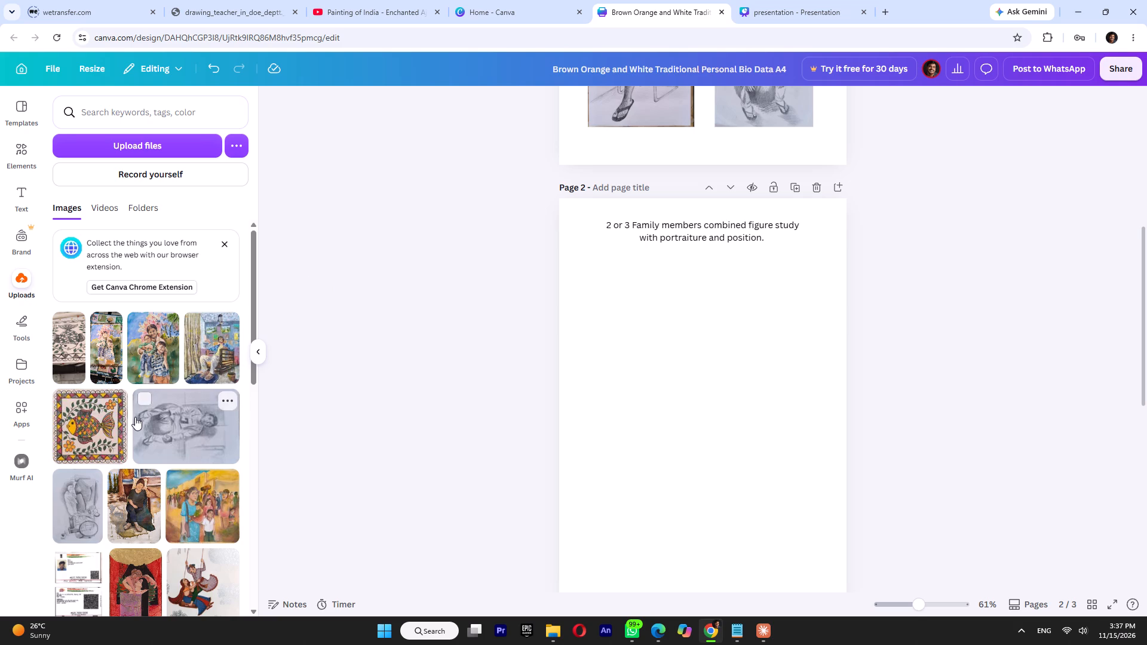
pyautogui.click(155, 351)
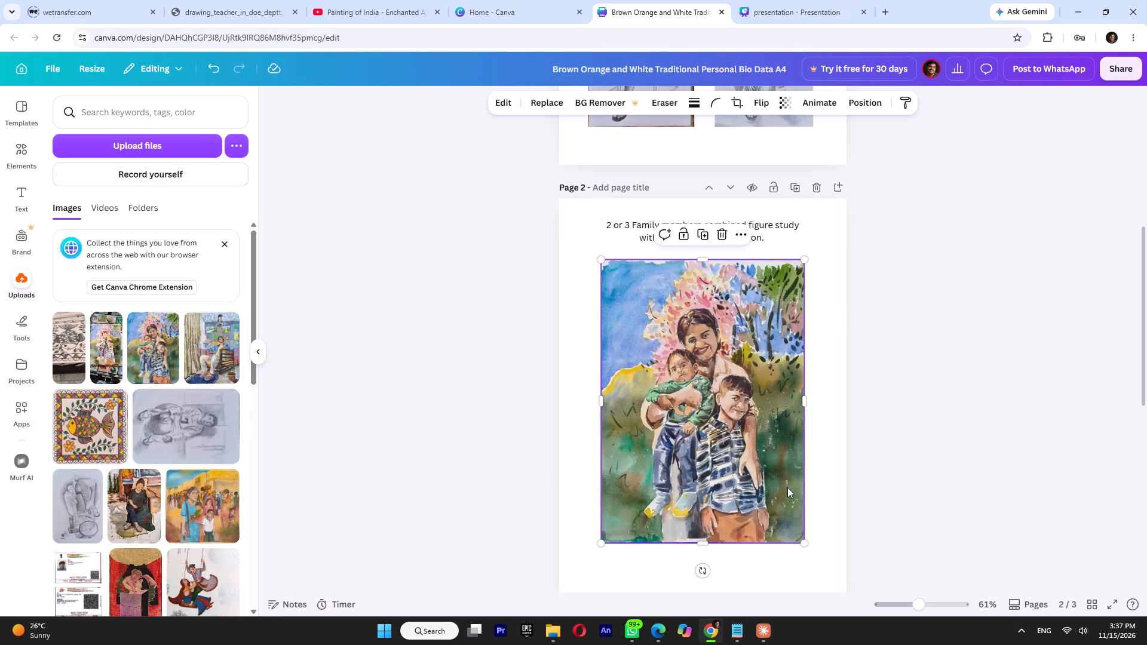
pyautogui.moveTo(803, 260); pyautogui.dragTo(703, 407)
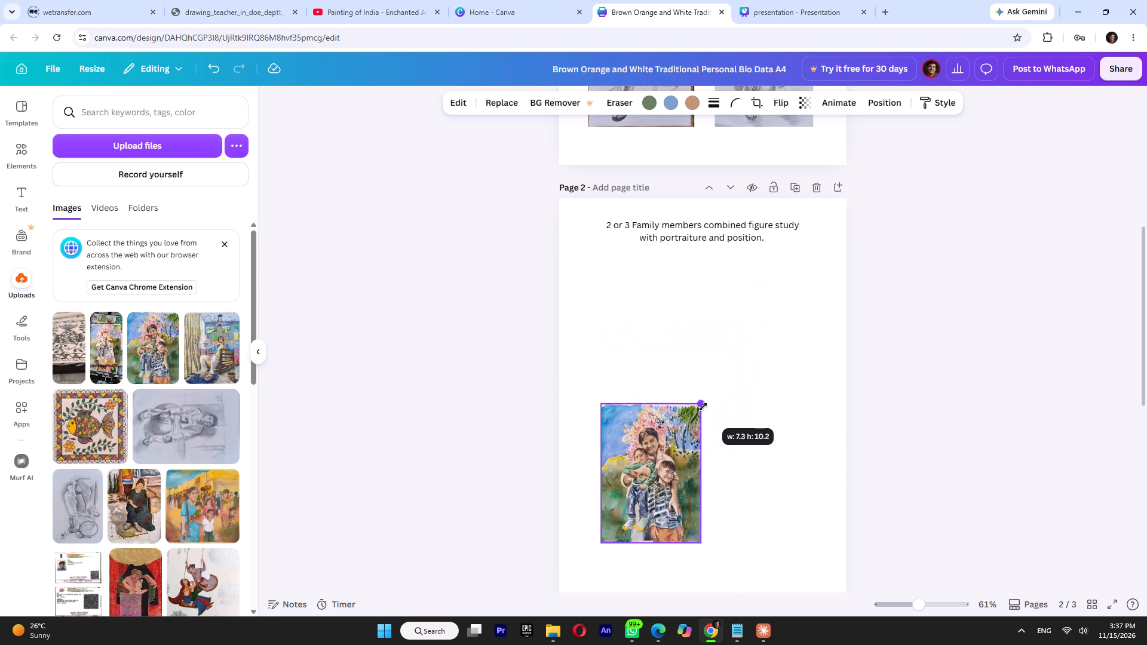
pyautogui.moveTo(703, 407); pyautogui.dragTo(713, 402)
pyautogui.moveTo(648, 470); pyautogui.dragTo(635, 456)
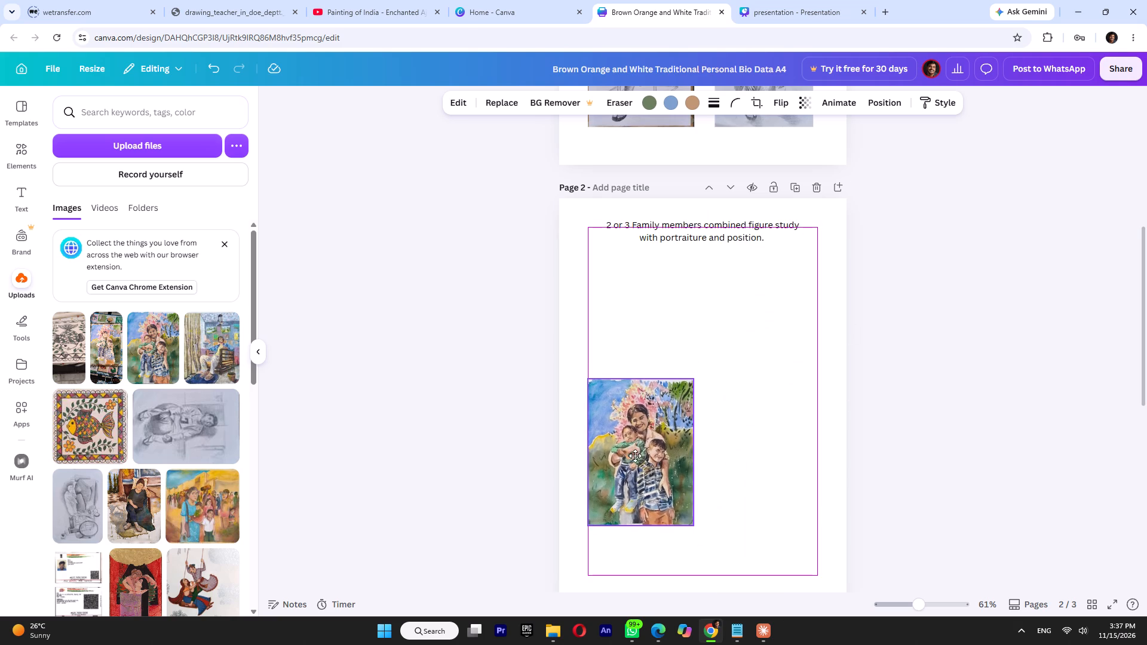
pyautogui.moveTo(635, 456); pyautogui.dragTo(635, 456)
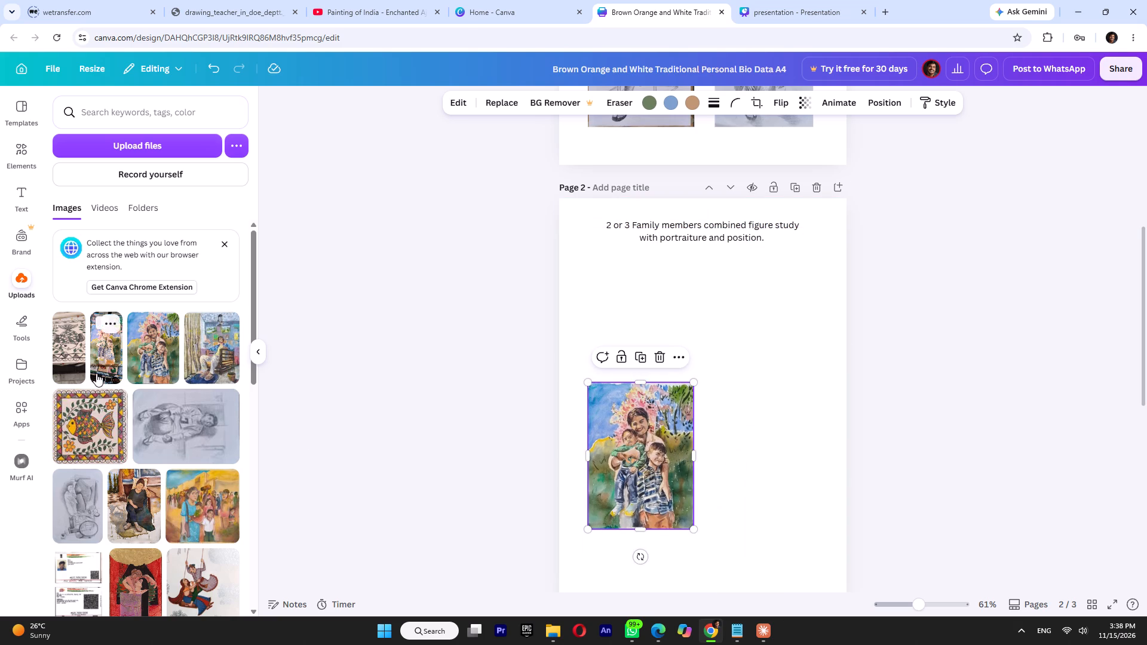
# Reload the design page and reopen the uploaded images to refresh the list of artworks.
pyautogui.scroll(5, 81, 363)
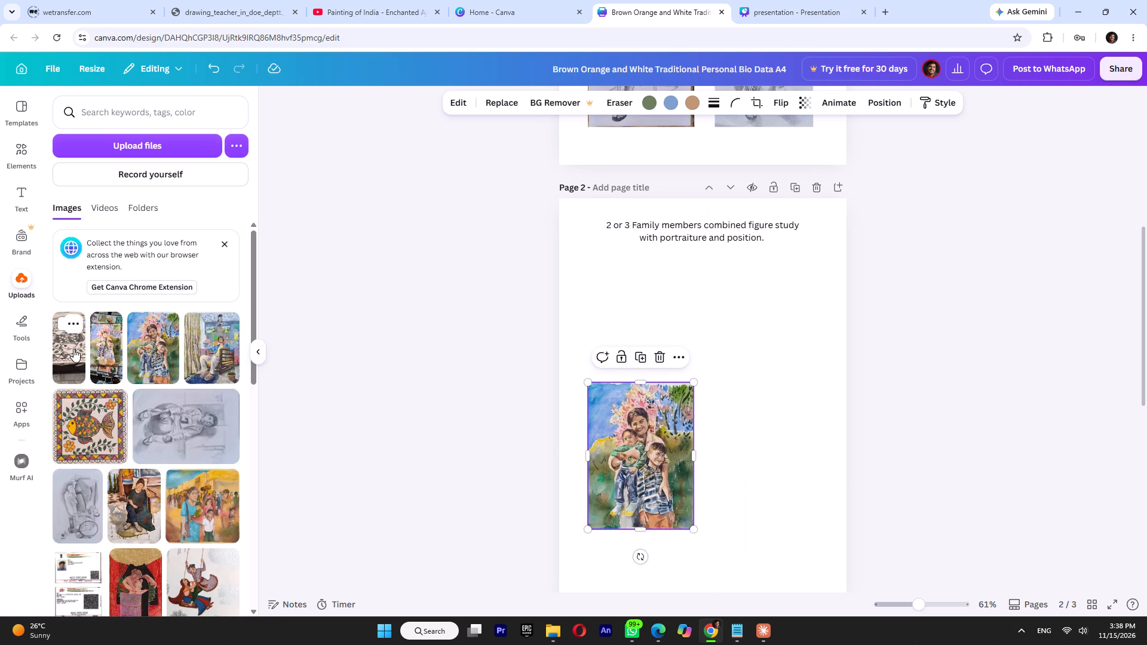
pyautogui.click(23, 284)
pyautogui.click(22, 280)
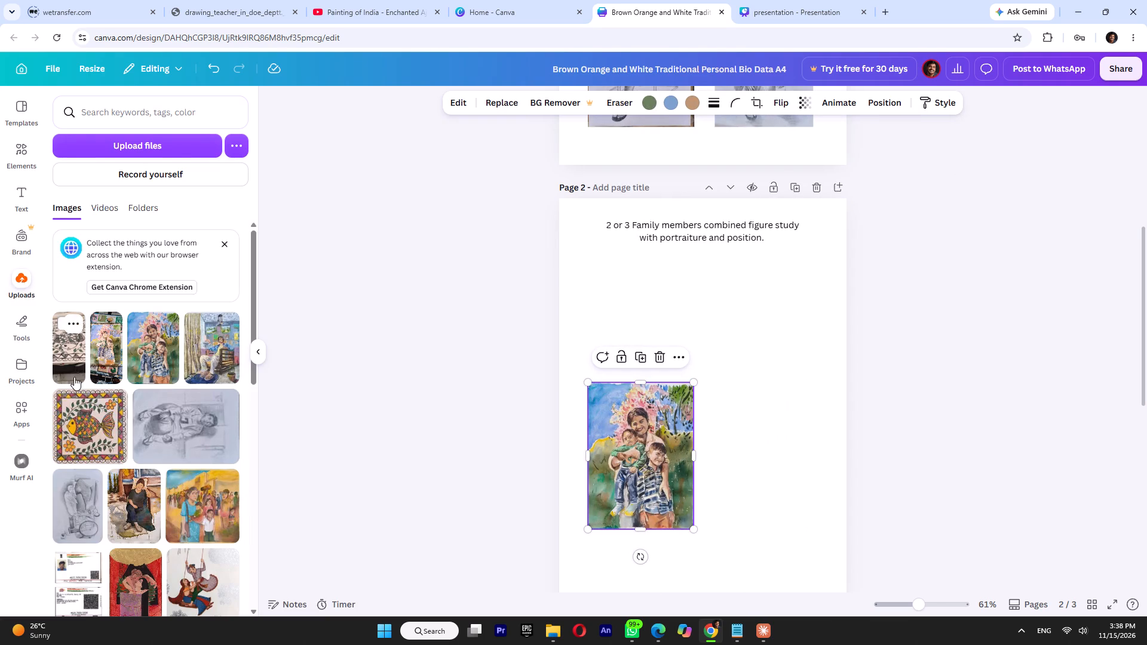
pyautogui.scroll(5, 146, 350)
pyautogui.click(222, 243)
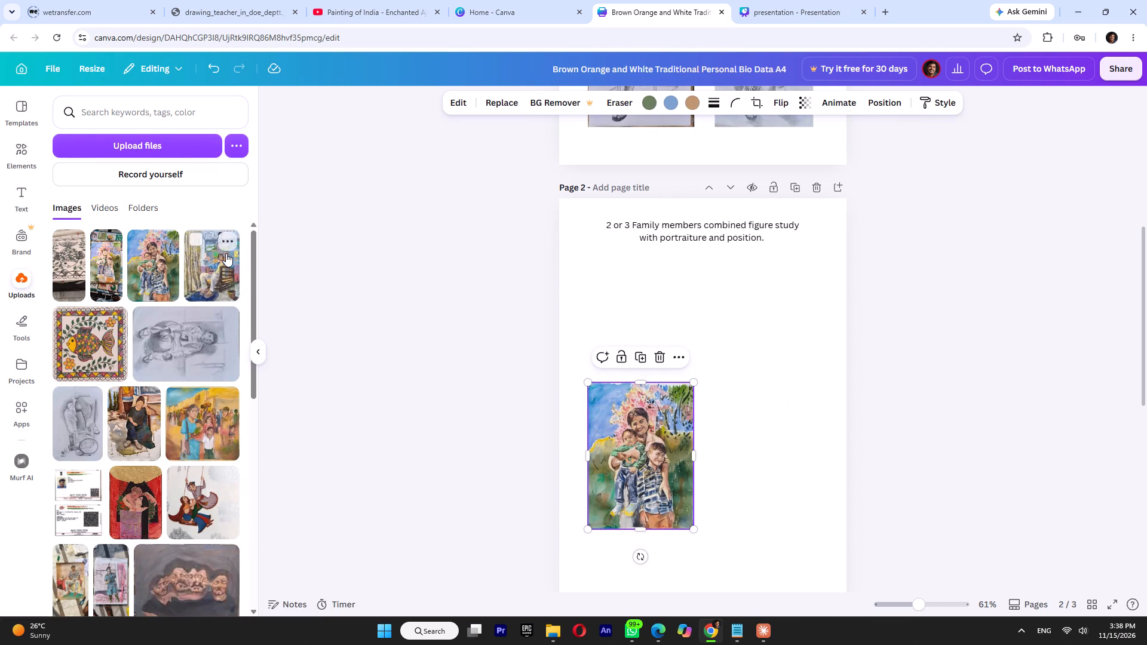
pyautogui.click(62, 36)
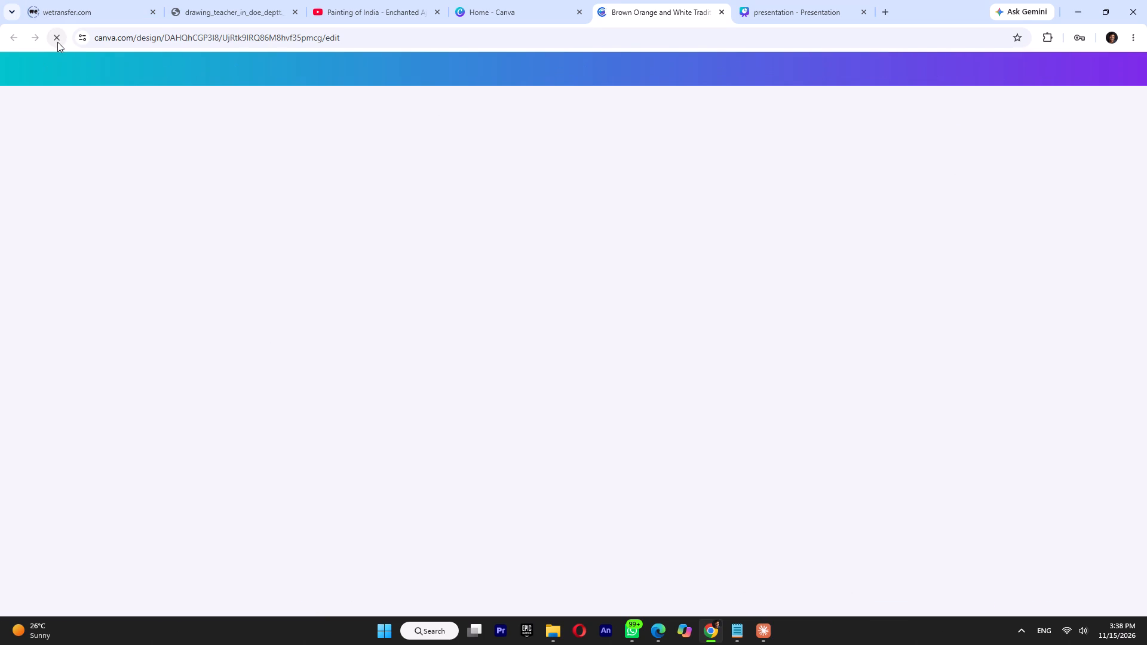
pyautogui.scroll(-5, 470, 364)
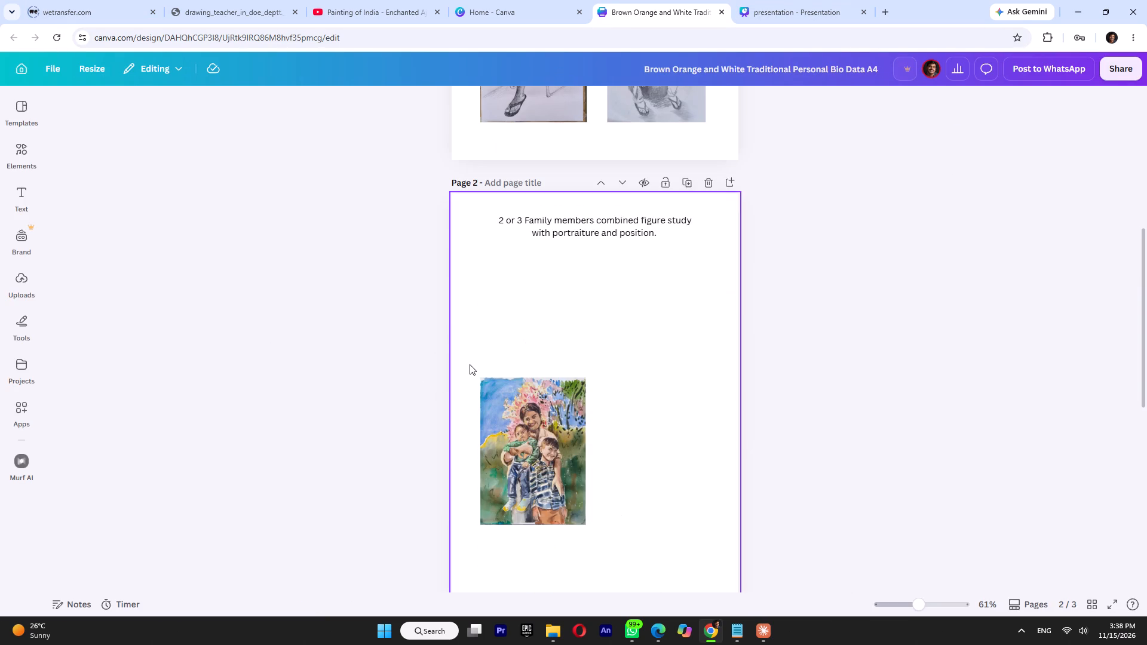
pyautogui.click(17, 274)
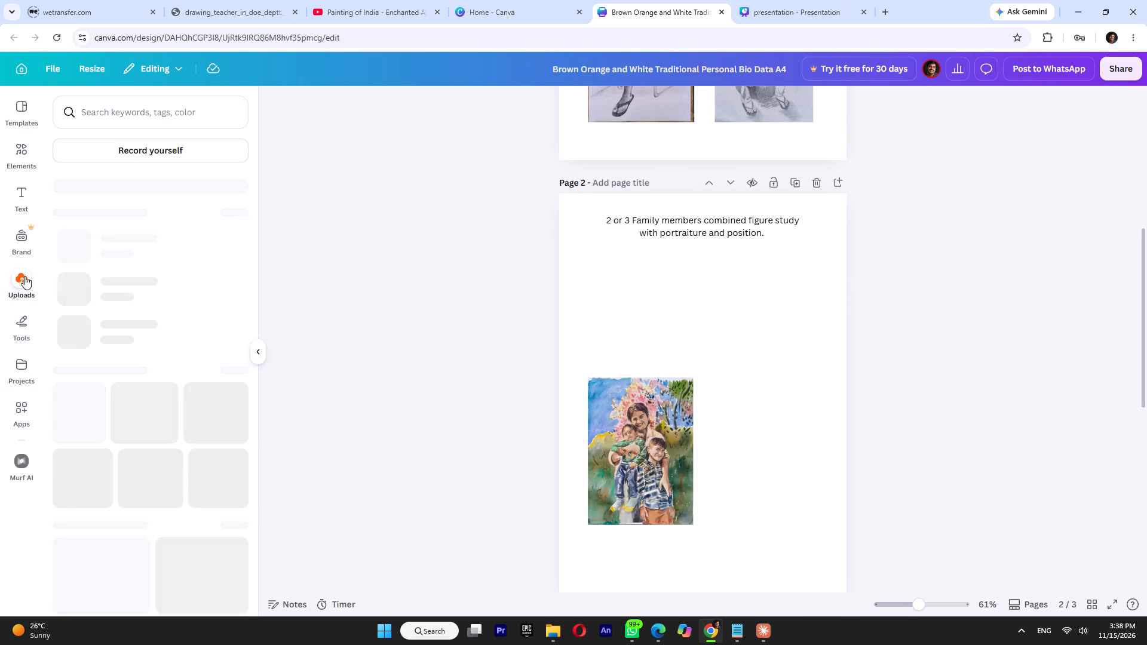
# Add the uploaded painting of two children on a grey background to page 2, beside the family painting and shrunk to the same height.
pyautogui.click(75, 267)
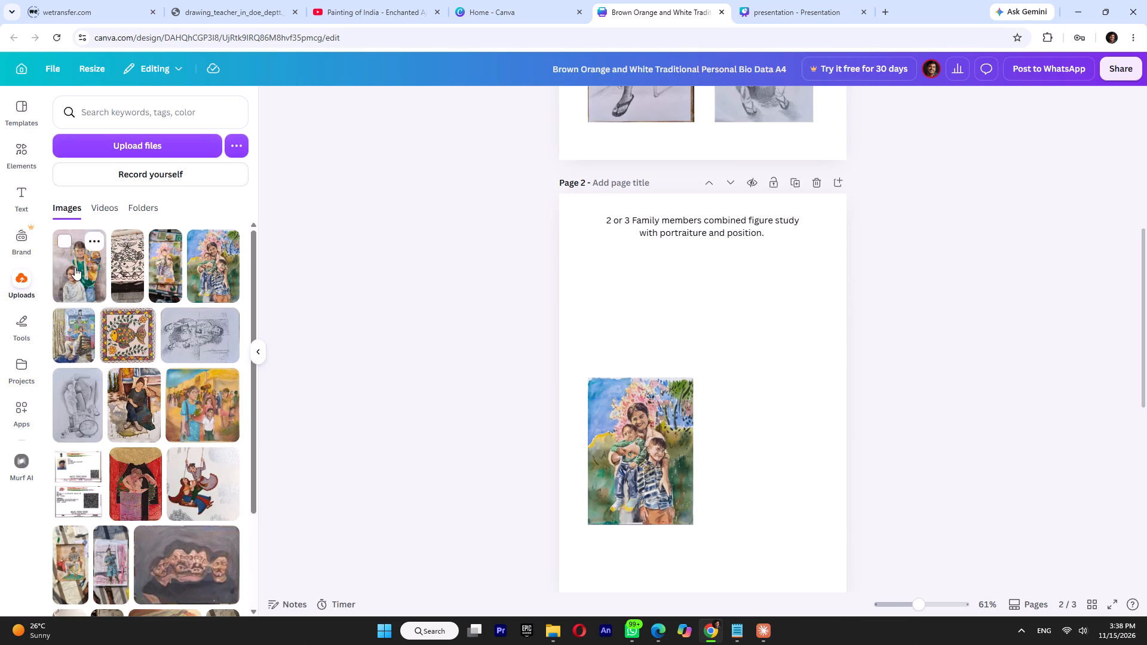
pyautogui.moveTo(806, 254); pyautogui.dragTo(753, 365)
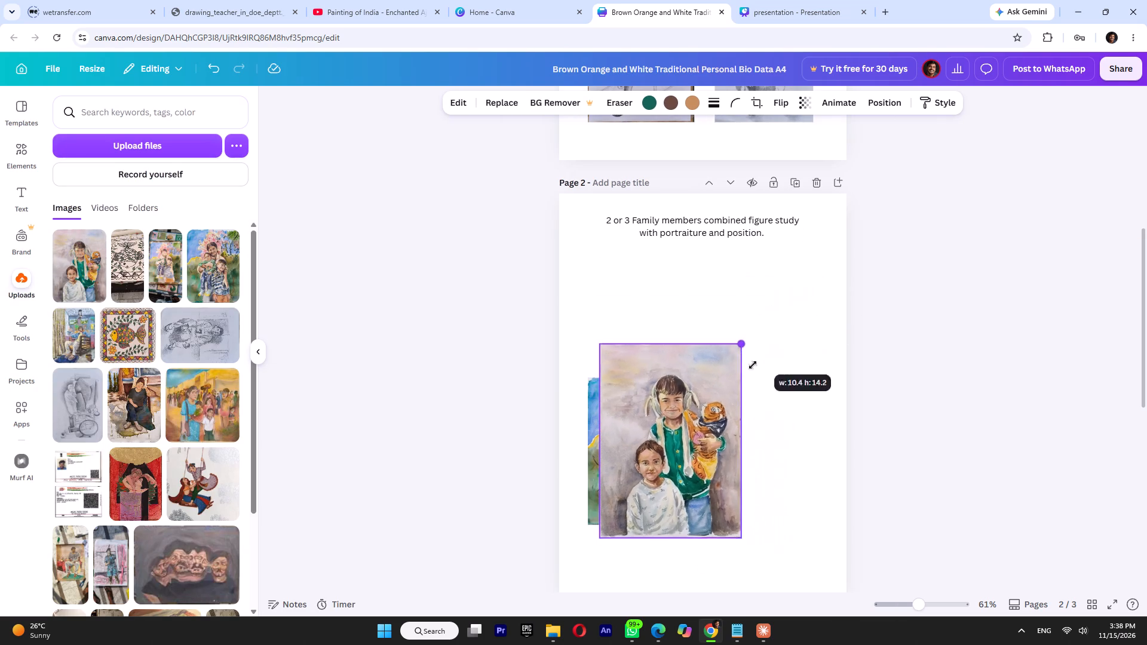
pyautogui.moveTo(753, 365); pyautogui.dragTo(741, 404)
pyautogui.moveTo(684, 450); pyautogui.dragTo(792, 446)
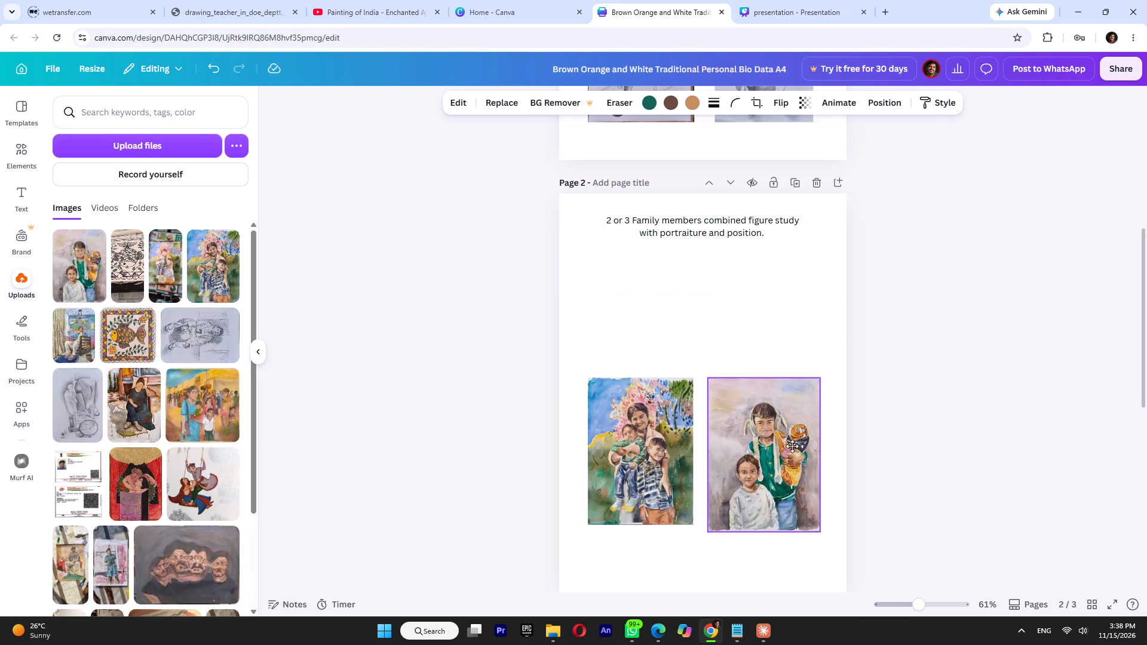
pyautogui.moveTo(792, 446); pyautogui.dragTo(792, 444)
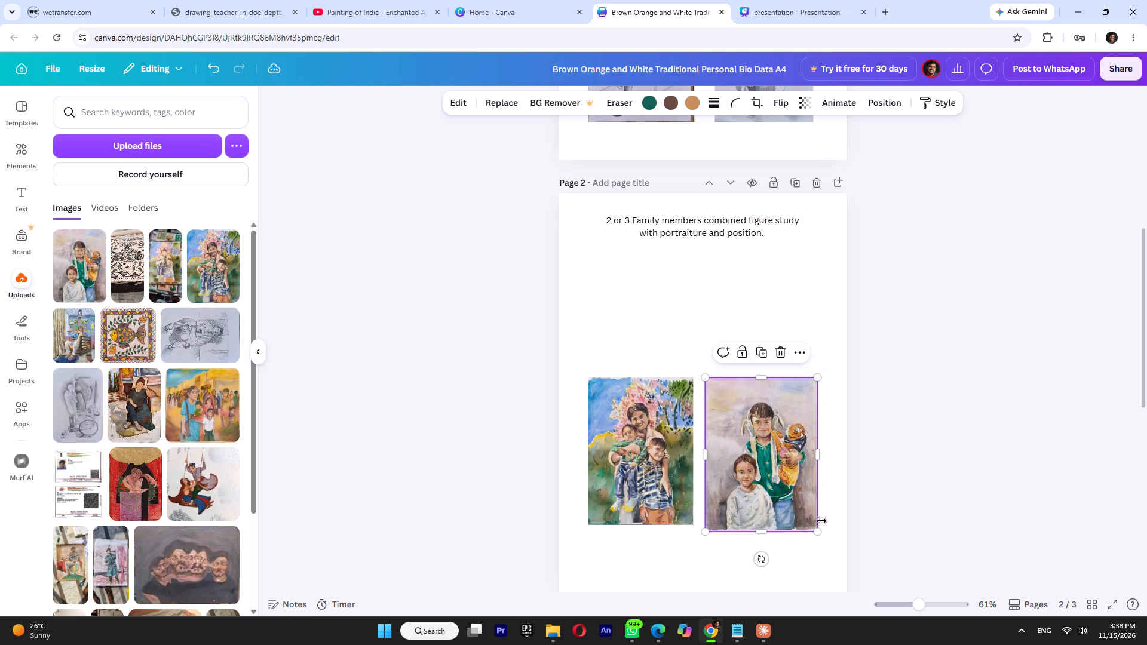
pyautogui.moveTo(818, 532); pyautogui.dragTo(816, 523)
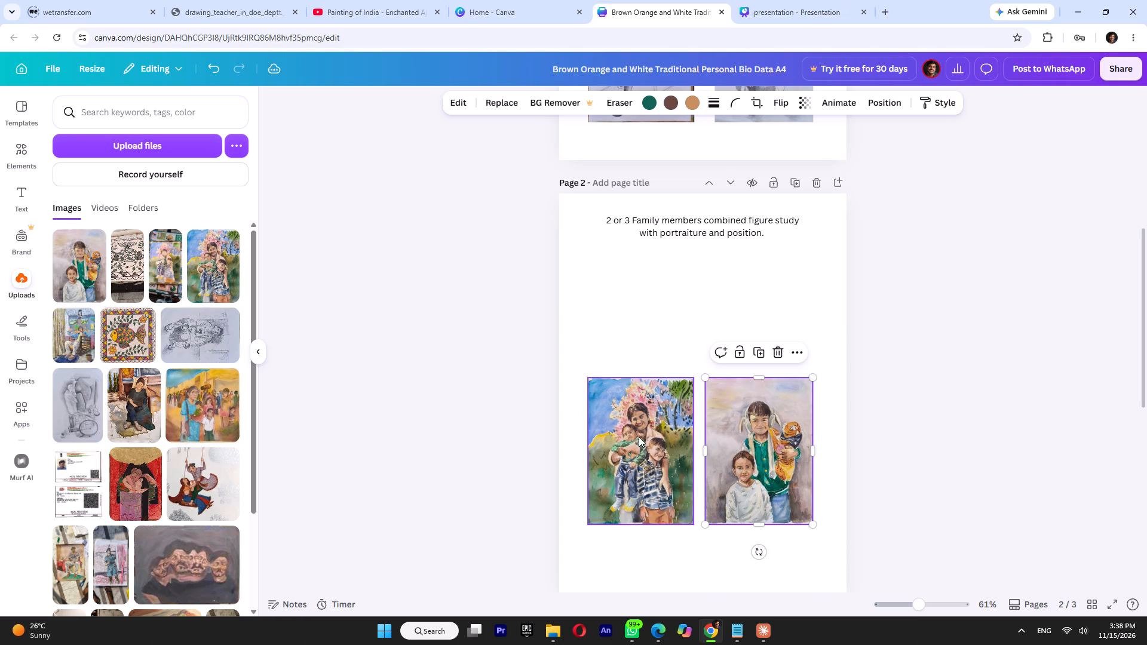
# Enlarge both page 2 paintings together slightly, keeping them side by side.
pyautogui.keyDown('shift'); pyautogui.click(638, 437); pyautogui.keyUp('shift')
pyautogui.moveTo(810, 380); pyautogui.dragTo(844, 351)
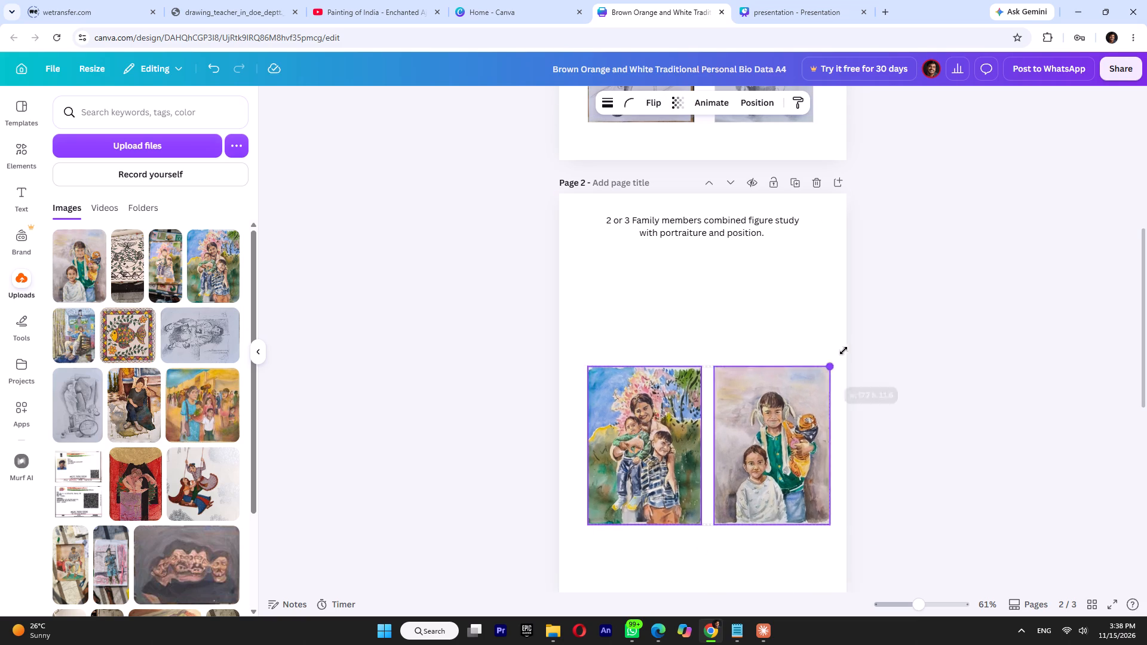
pyautogui.moveTo(844, 351); pyautogui.dragTo(823, 367)
pyautogui.moveTo(827, 368); pyautogui.dragTo(819, 374)
pyautogui.click(891, 404)
# Stack the two page 2 paintings vertically under the caption, with the woman and two children above the two children on grey.
pyautogui.click(647, 459)
pyautogui.moveTo(640, 462); pyautogui.dragTo(697, 356)
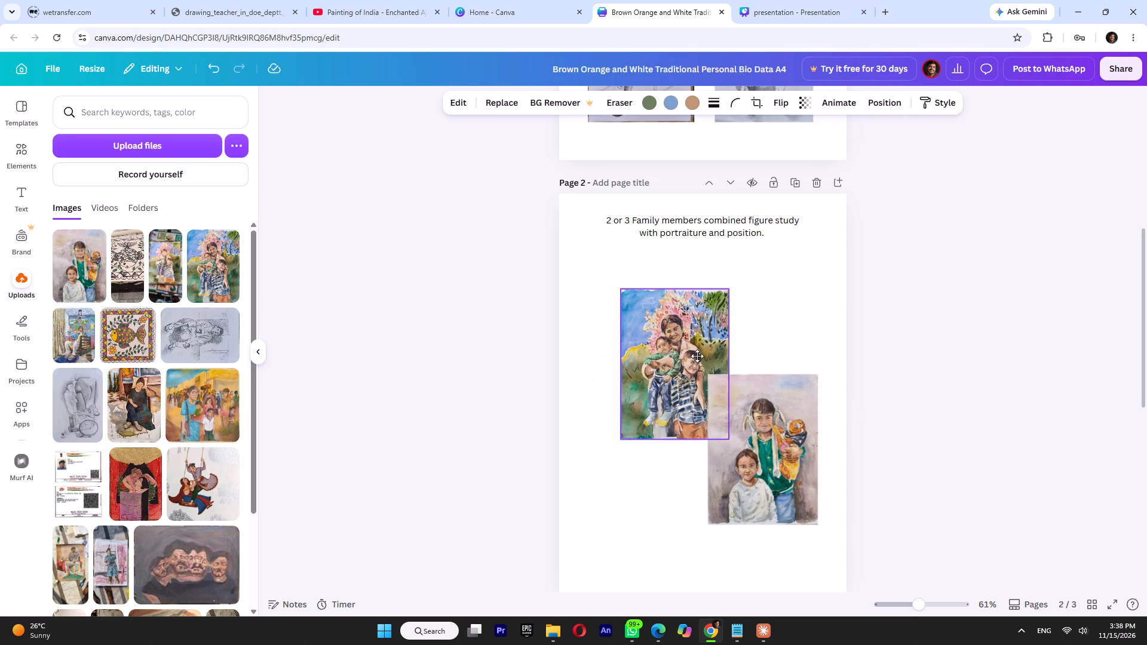
pyautogui.moveTo(697, 356); pyautogui.dragTo(737, 336)
pyautogui.moveTo(737, 337); pyautogui.dragTo(709, 340)
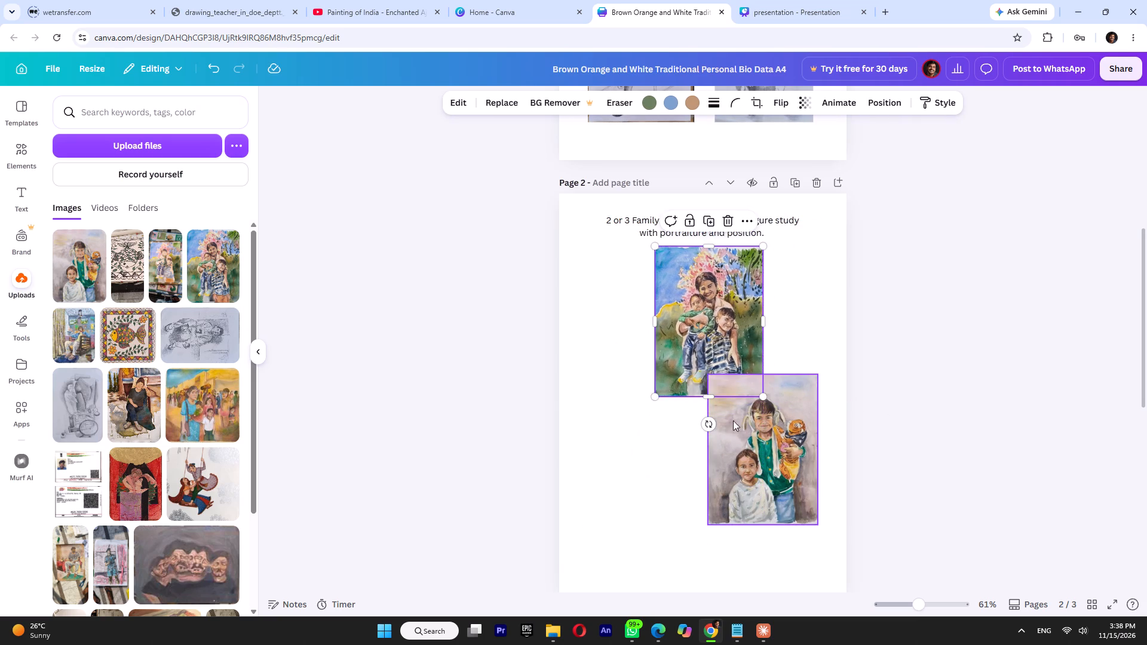
pyautogui.moveTo(746, 467); pyautogui.dragTo(695, 509)
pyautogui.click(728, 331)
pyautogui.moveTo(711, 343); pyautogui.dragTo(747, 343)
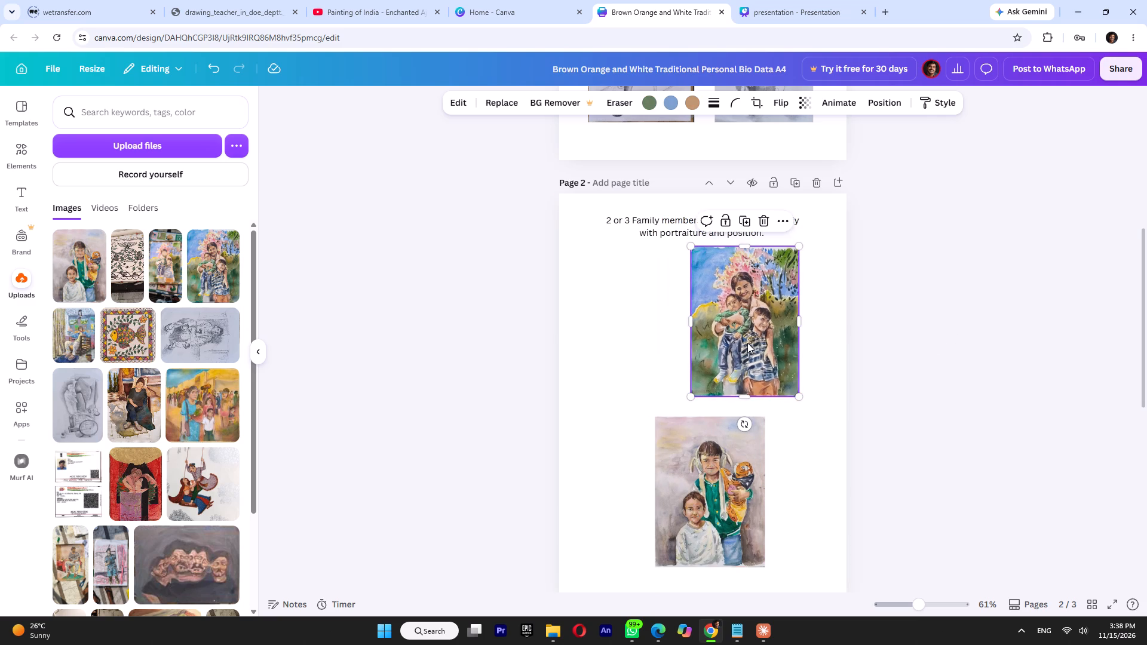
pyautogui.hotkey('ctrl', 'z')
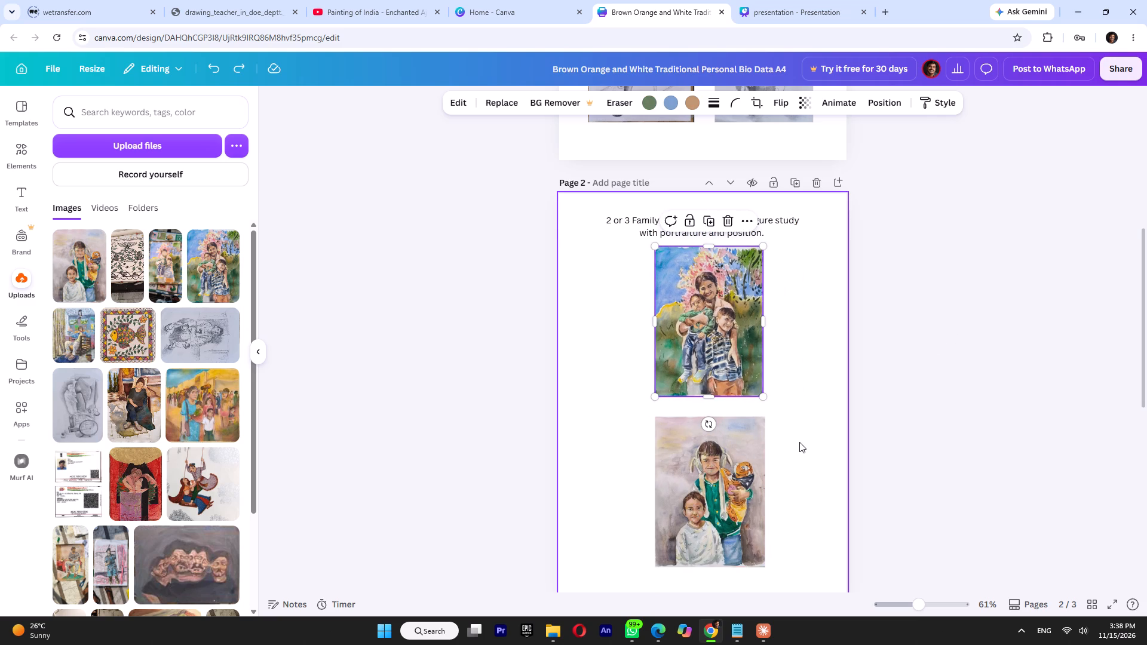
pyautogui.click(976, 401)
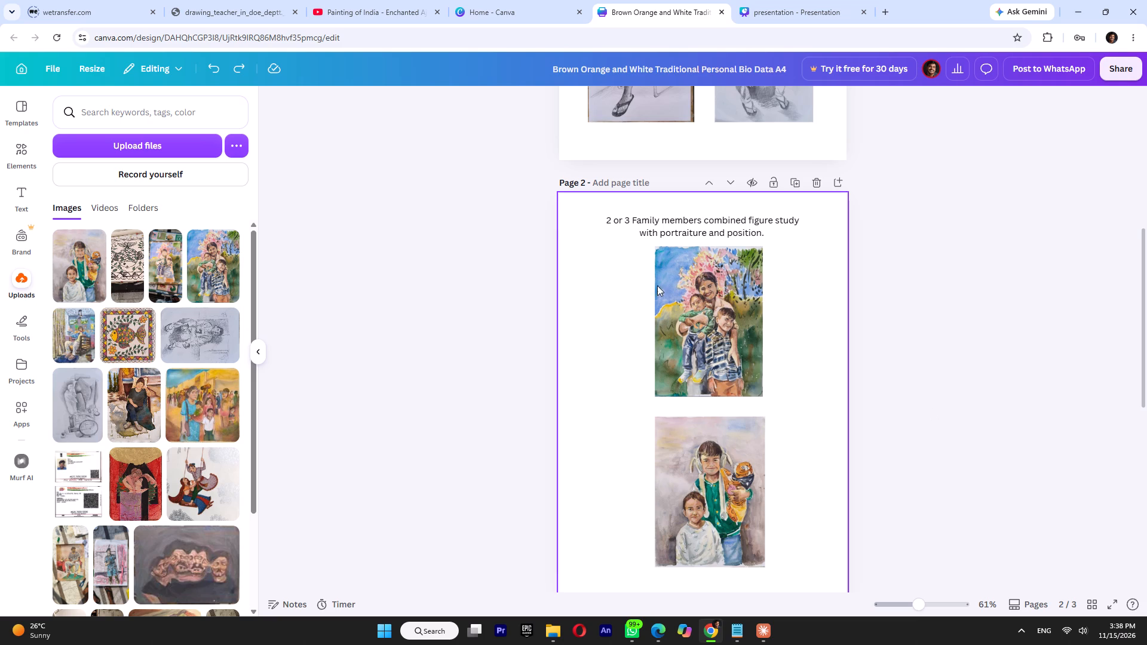
# Check the artwork list in MVAL 027.pdf and review the headings and layout of pages 1 and 2.
pyautogui.click(655, 633)
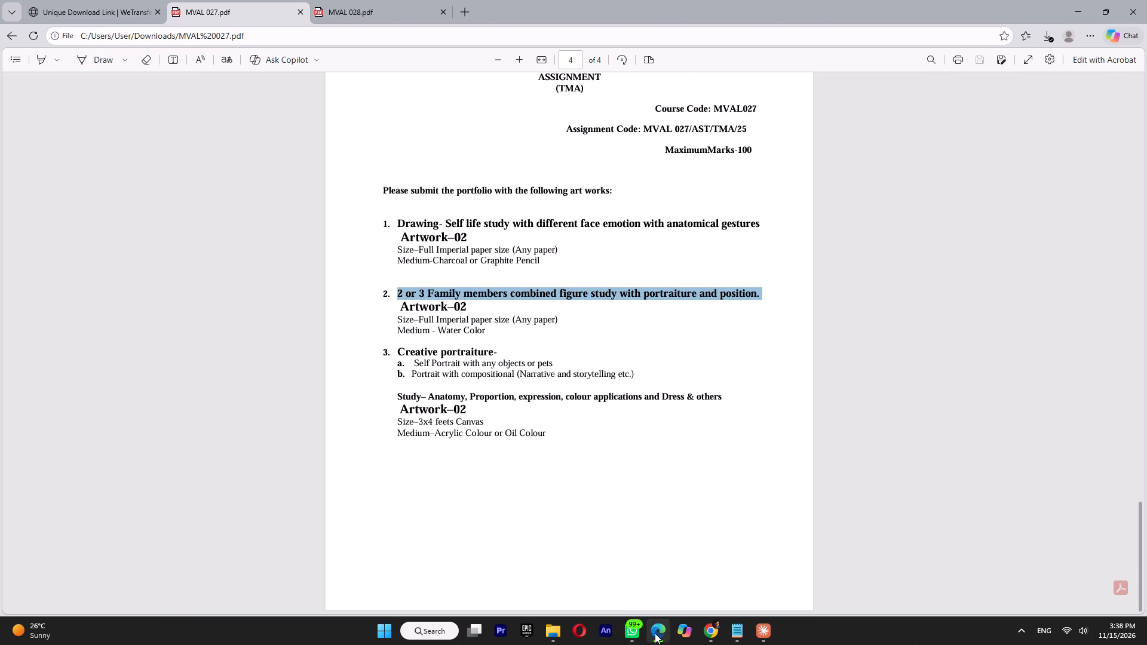
pyautogui.click(655, 633)
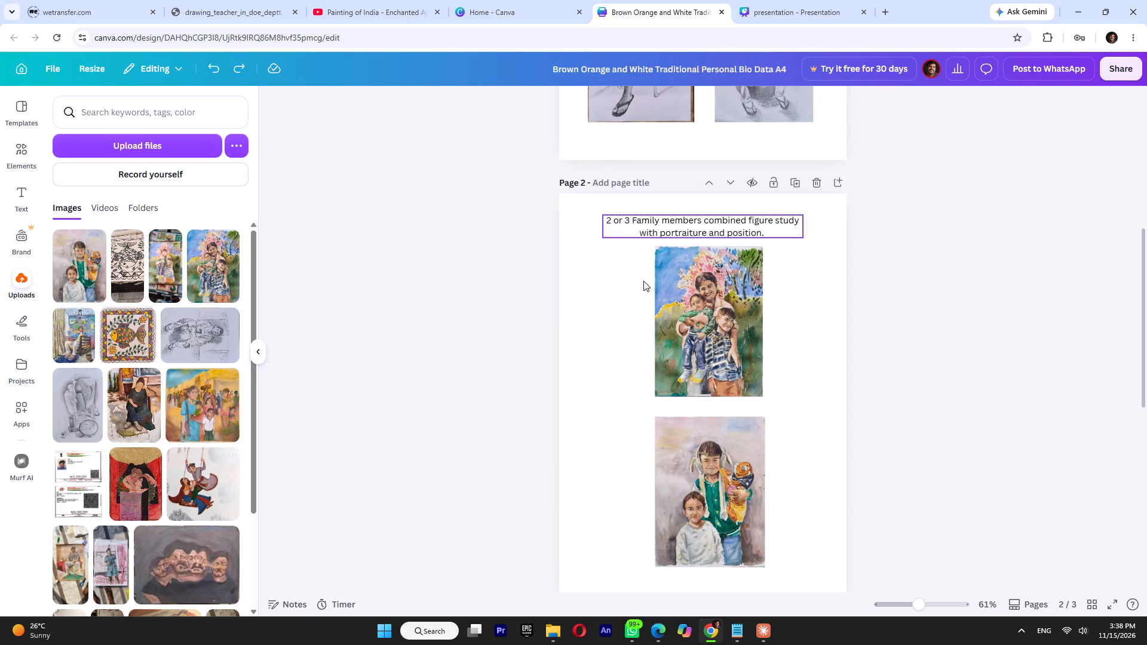
pyautogui.scroll(9, 673, 307)
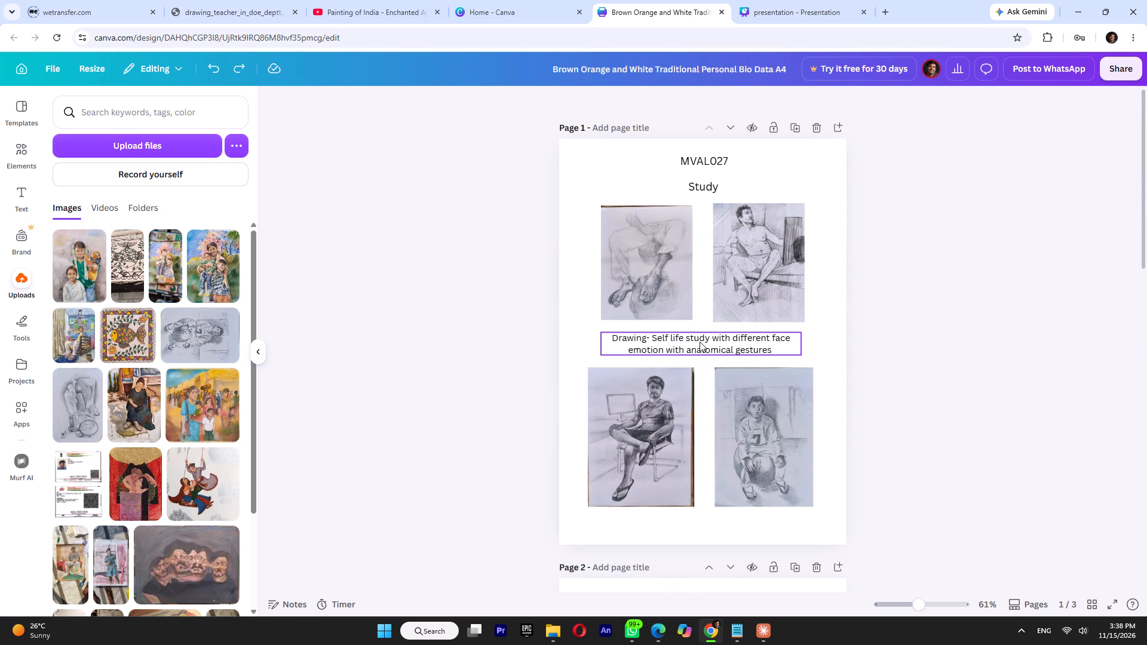
pyautogui.click(703, 349)
pyautogui.click(701, 187)
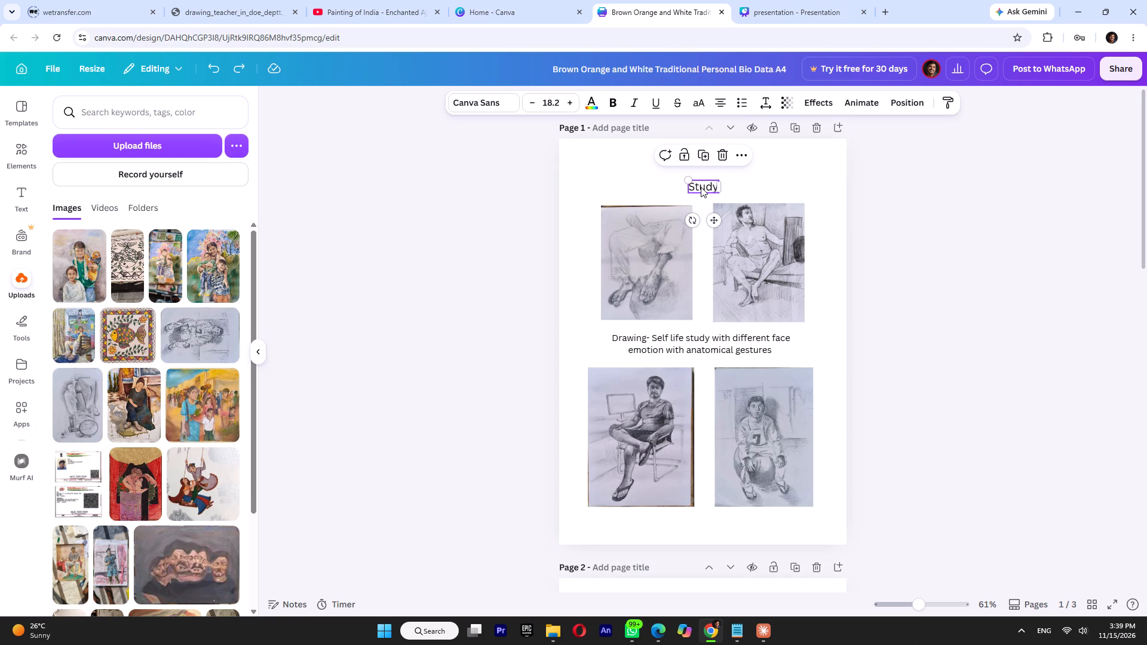
pyautogui.click(952, 297)
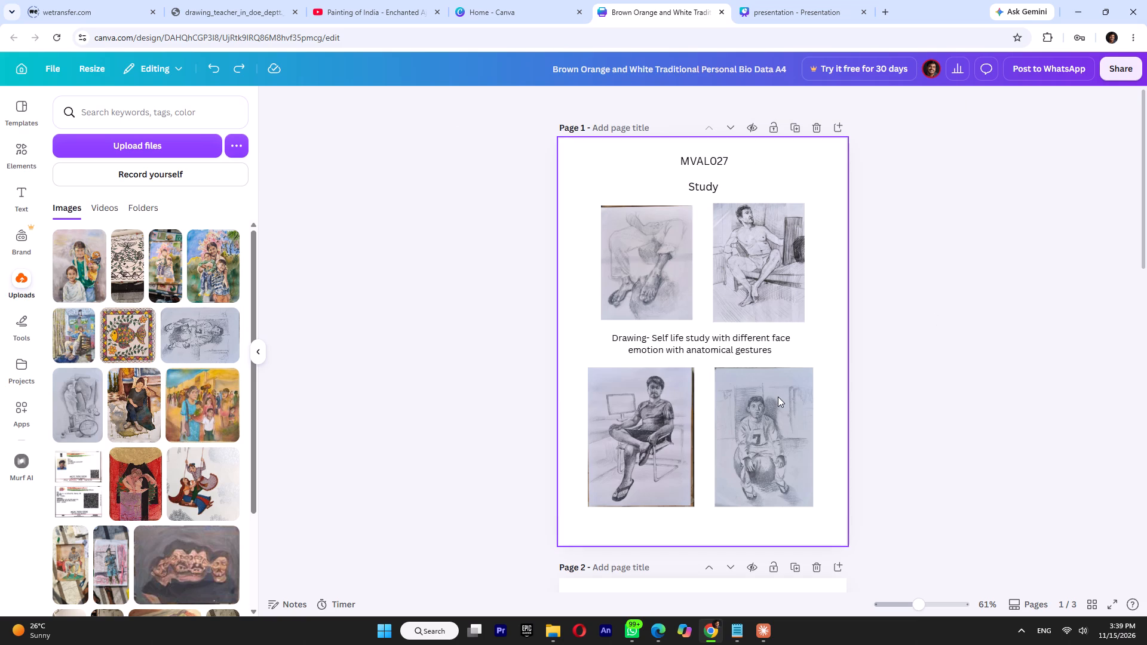
pyautogui.scroll(-3, 771, 422)
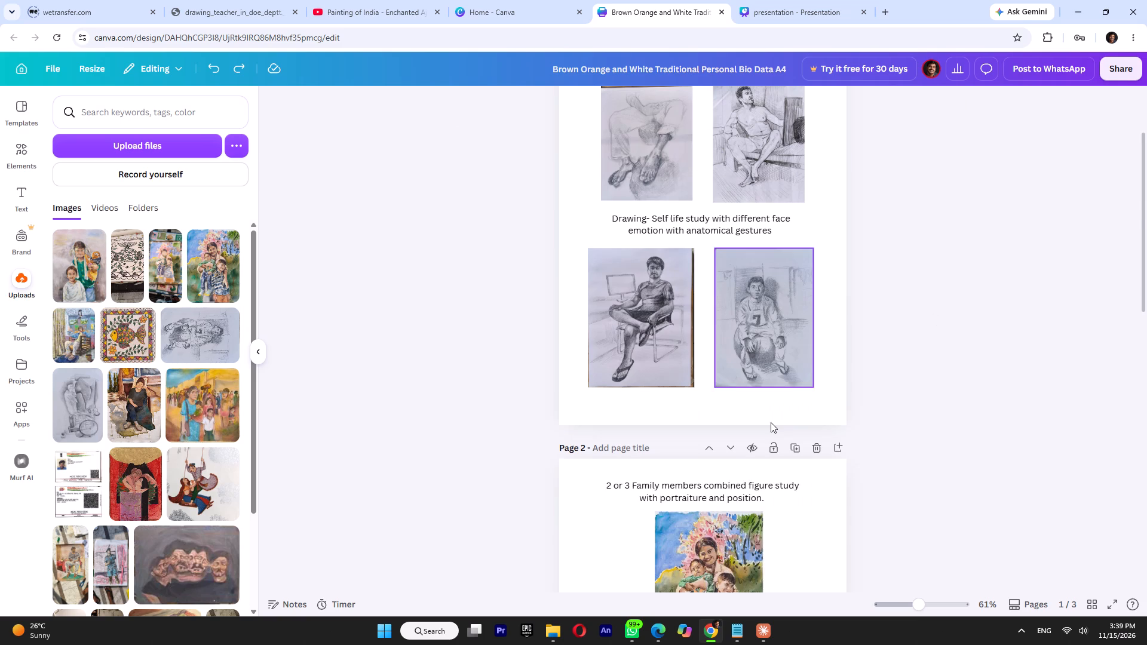
pyautogui.scroll(-7, 771, 422)
pyautogui.scroll(12, 769, 436)
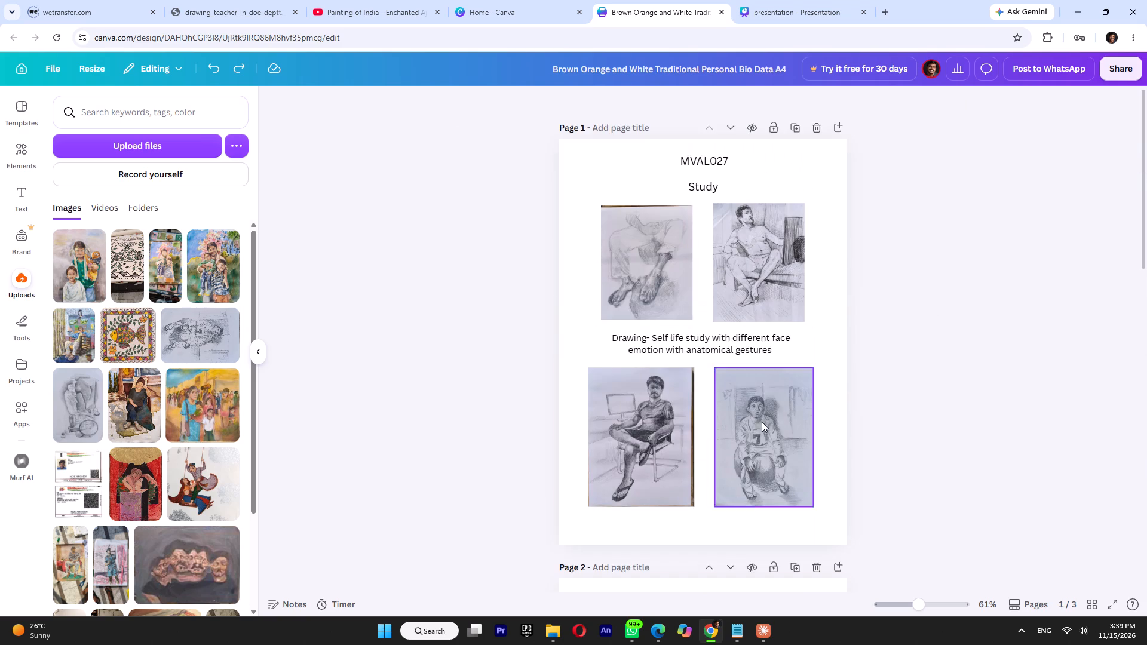
pyautogui.click(710, 162)
pyautogui.keyDown('shift'); pyautogui.click(692, 339); pyautogui.keyUp('shift')
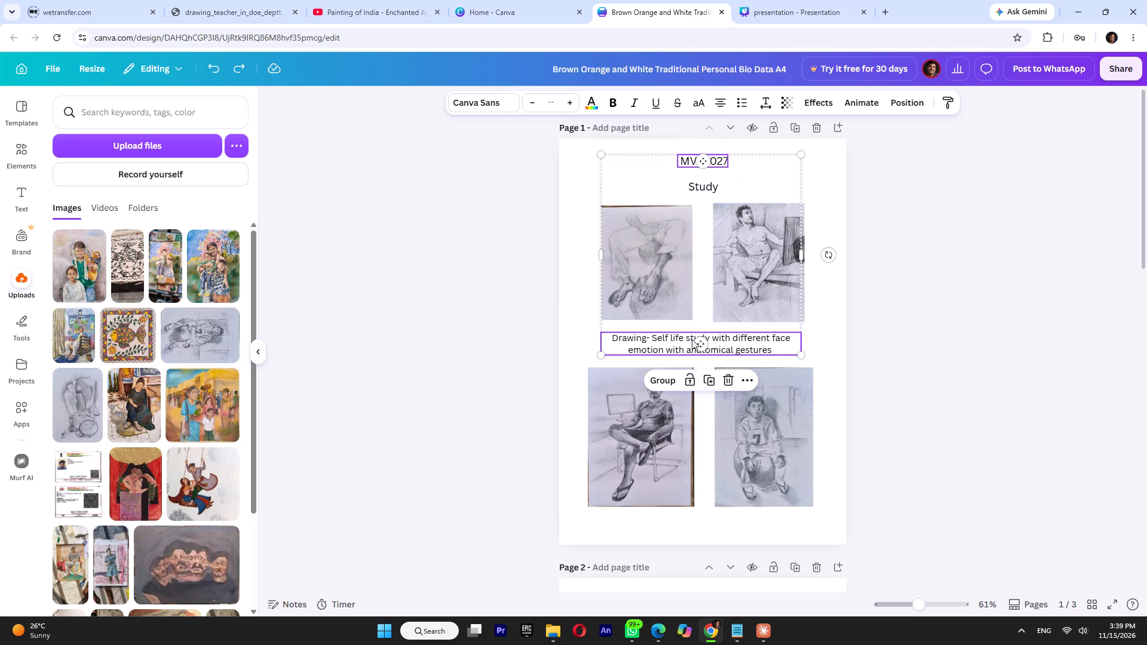
pyautogui.click(875, 351)
# Copy the family members caption from page 2 onto the blank page 3.
pyautogui.scroll(-5, 875, 351)
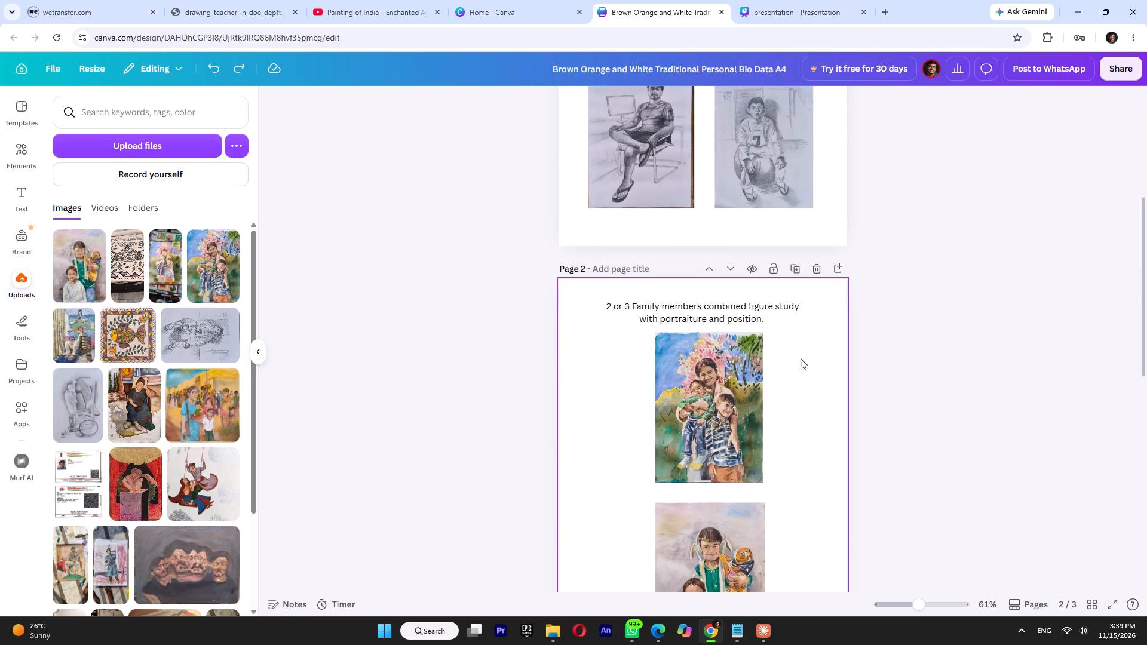
pyautogui.click(677, 300)
pyautogui.hotkey('ctrl', 'c')
pyautogui.scroll(-8, 702, 335)
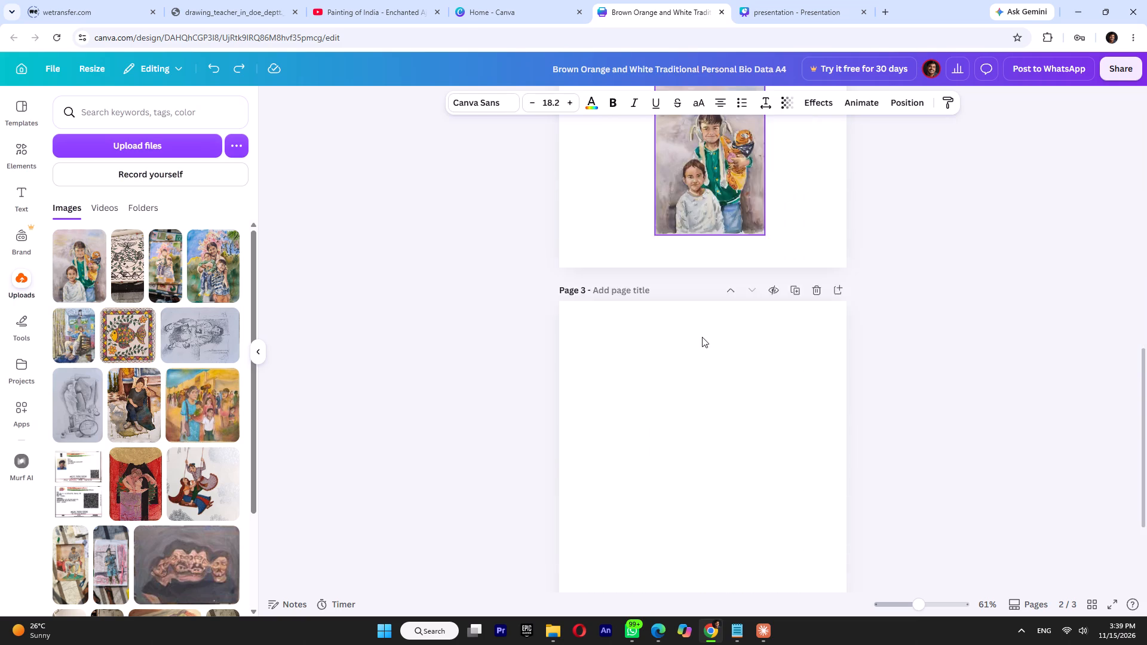
pyautogui.click(700, 302)
pyautogui.hotkey('ctrl', 'v')
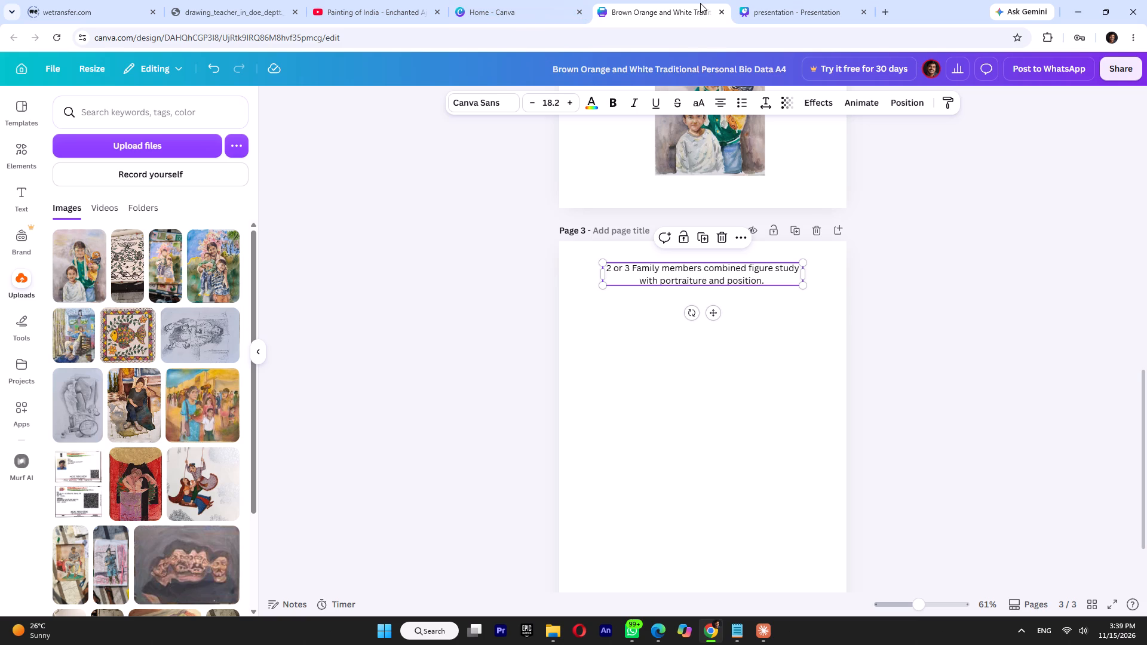
# Replace the page 3 caption with item 3 from MVAL 027.pdf, "Creative portraiture-" with its sub-items a and b.
pyautogui.click(658, 634)
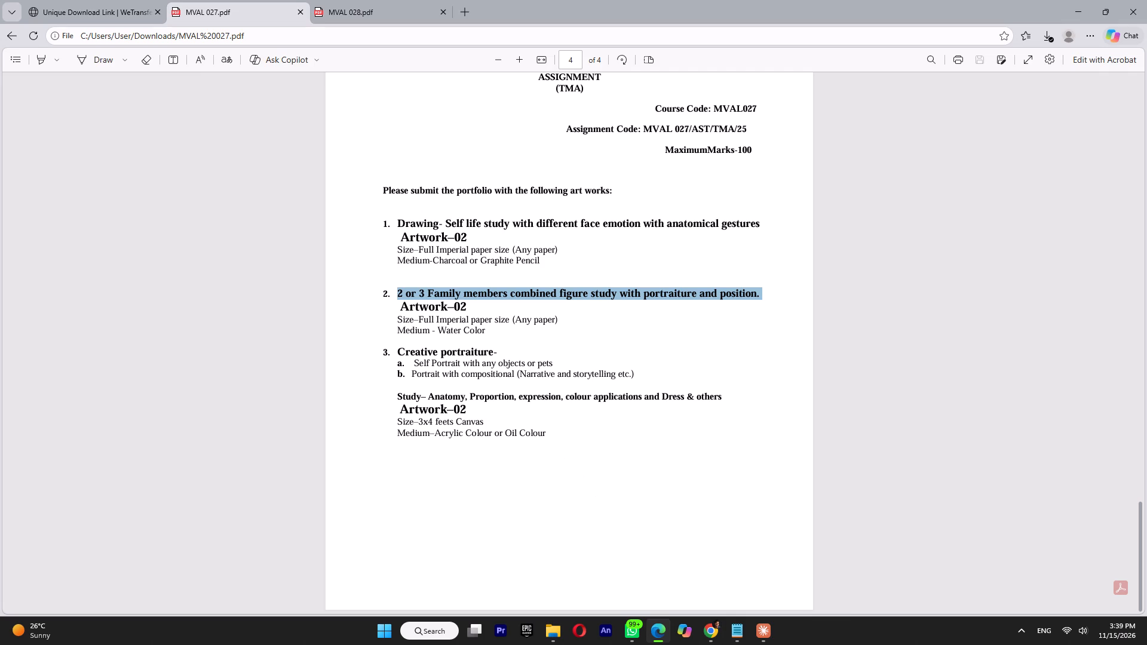
pyautogui.moveTo(397, 348); pyautogui.dragTo(418, 351)
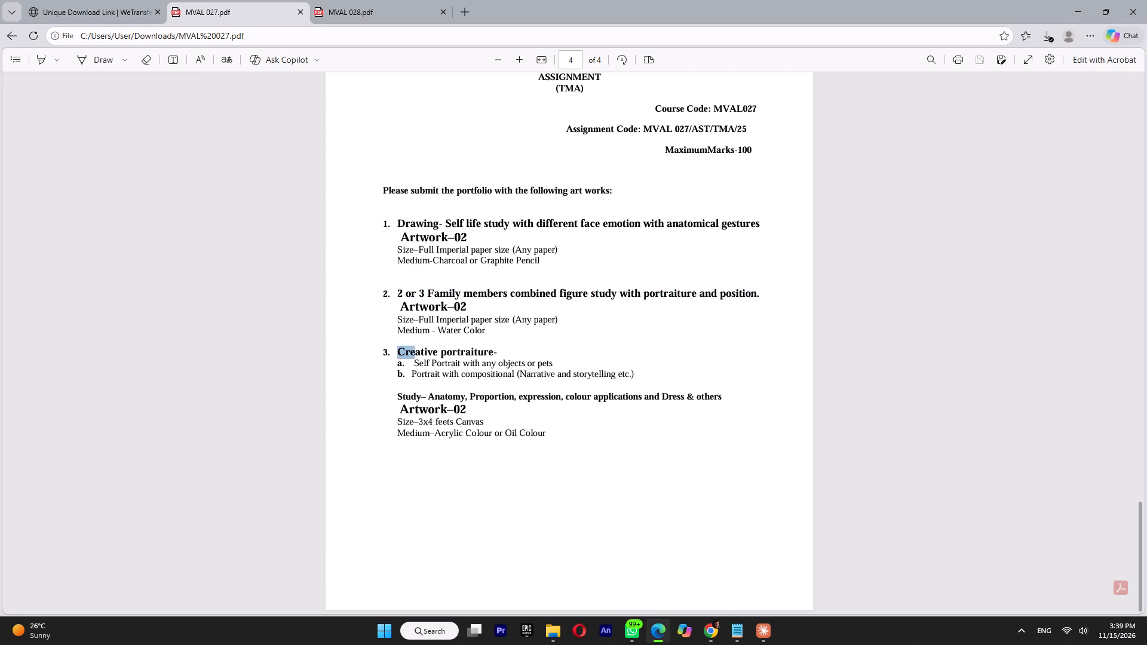
pyautogui.moveTo(418, 351); pyautogui.dragTo(636, 377)
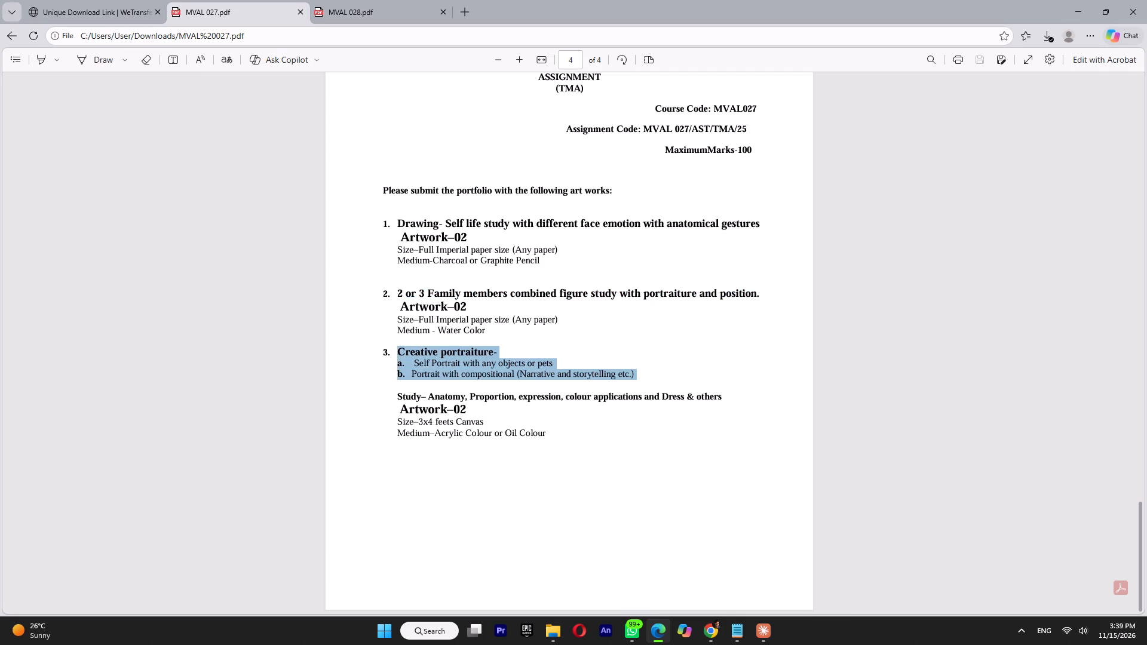
pyautogui.moveTo(636, 377); pyautogui.dragTo(634, 377)
pyautogui.hotkey('ctrl', 'c')
pyautogui.click(709, 637)
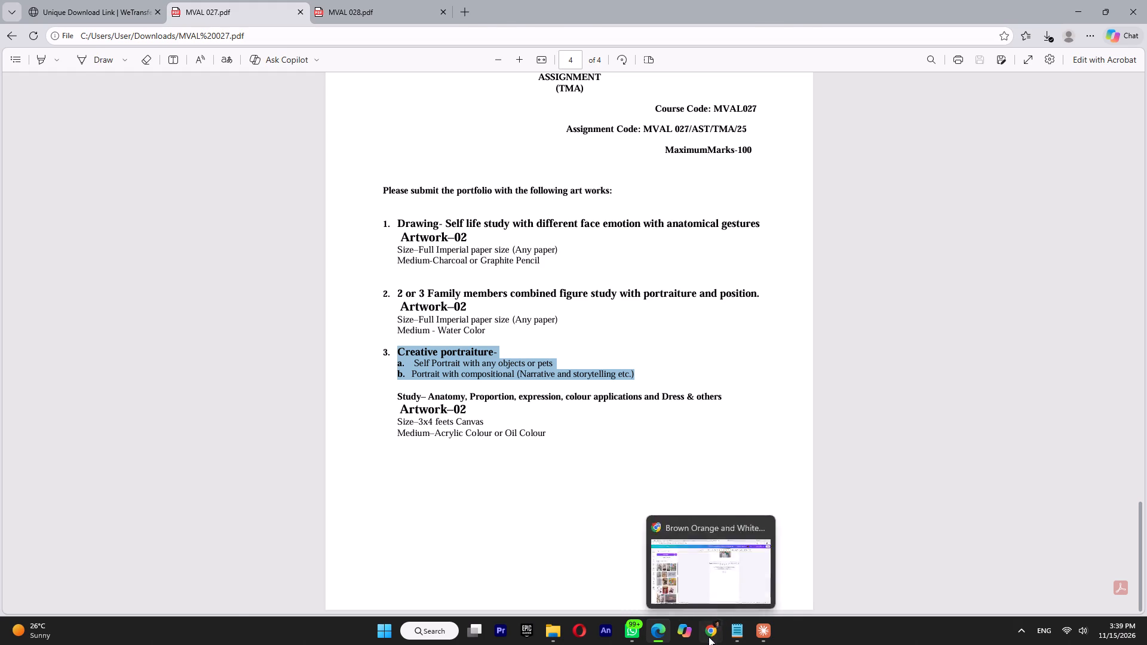
pyautogui.doubleClick(663, 278)
pyautogui.hotkey('ctrl', 'a')
pyautogui.hotkey('ctrl', 'v')
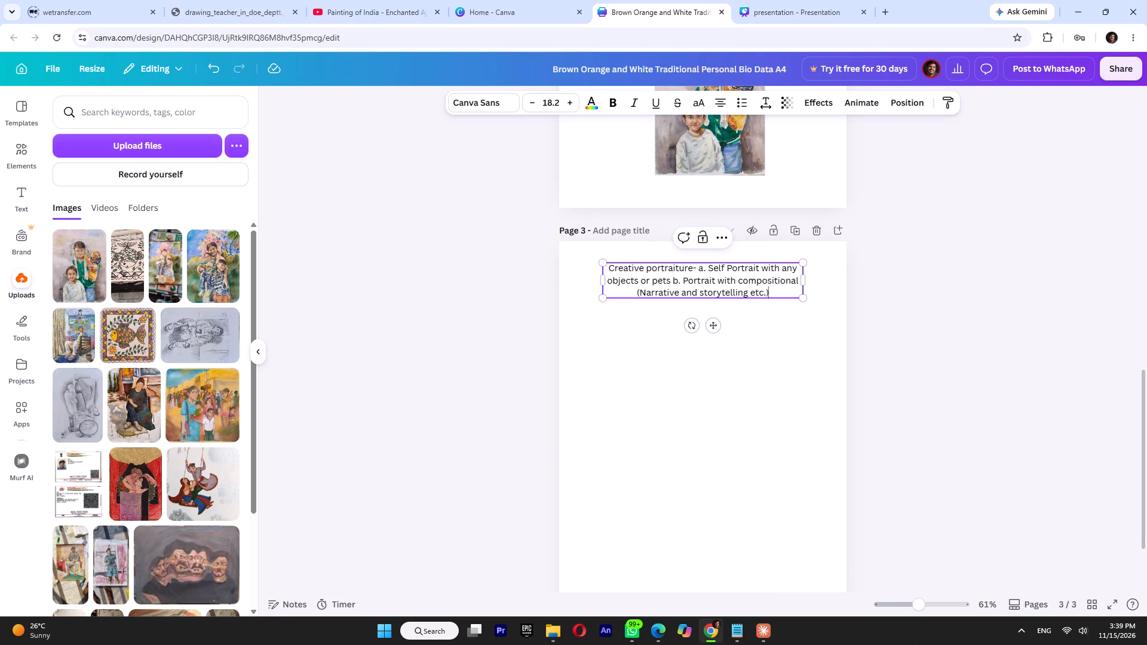
pyautogui.click(891, 315)
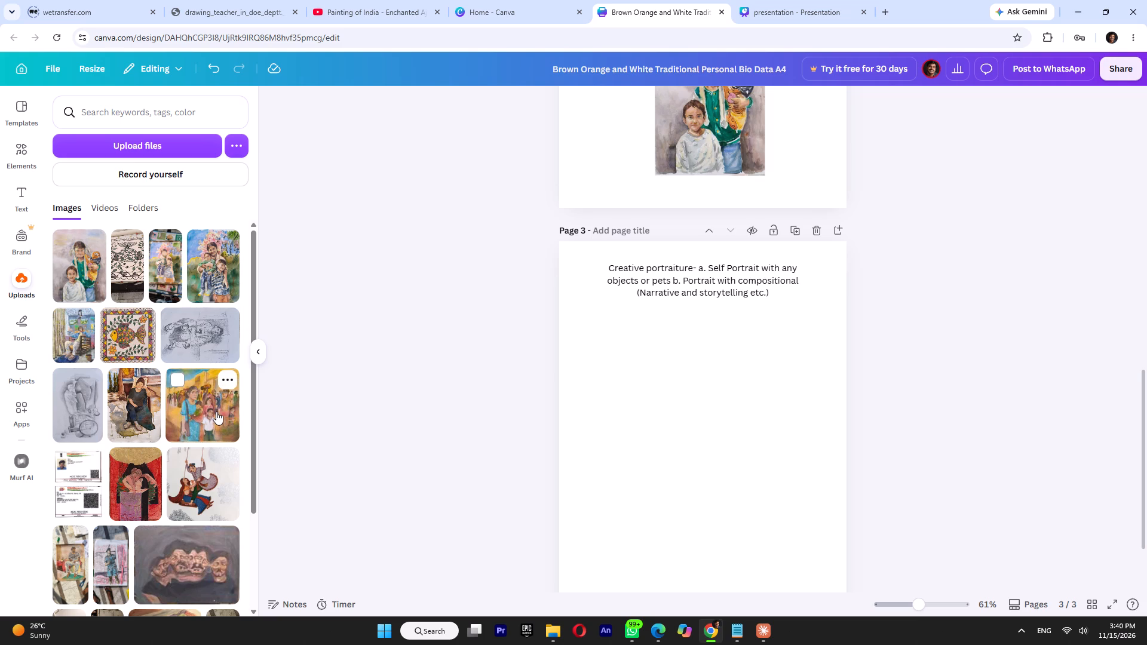
# Place the uploaded painting of the seated woman in black on page 3 and scale it down beneath the caption.
pyautogui.click(140, 404)
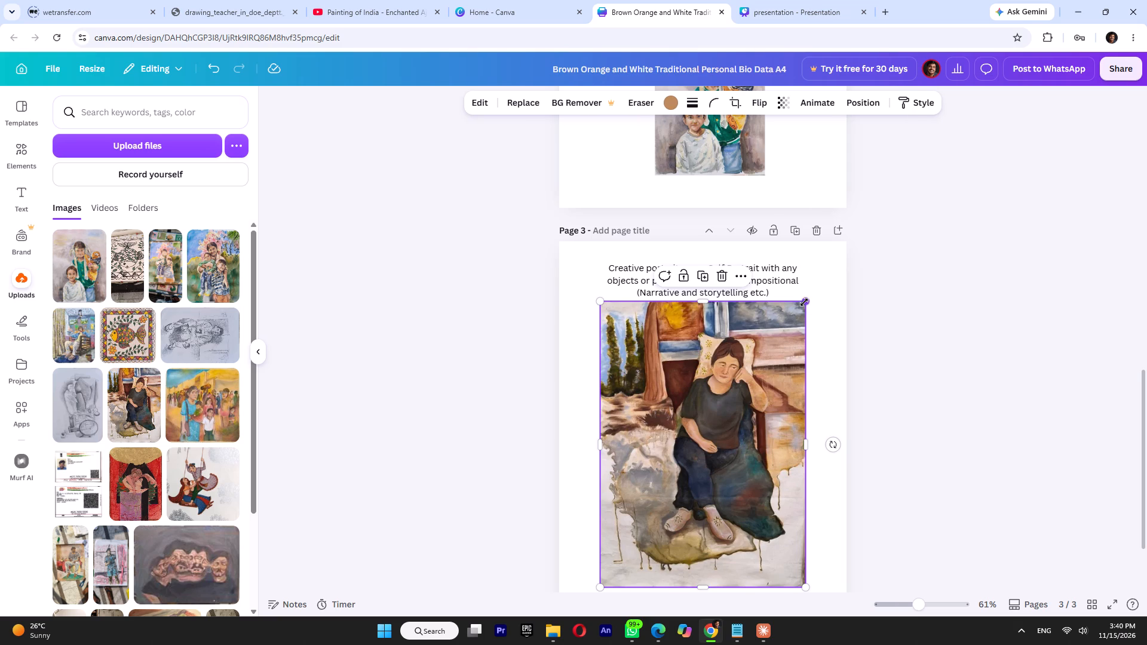
pyautogui.moveTo(803, 305); pyautogui.dragTo(769, 358)
pyautogui.moveTo(649, 428); pyautogui.dragTo(665, 395)
pyautogui.moveTo(787, 554); pyautogui.dragTo(771, 489)
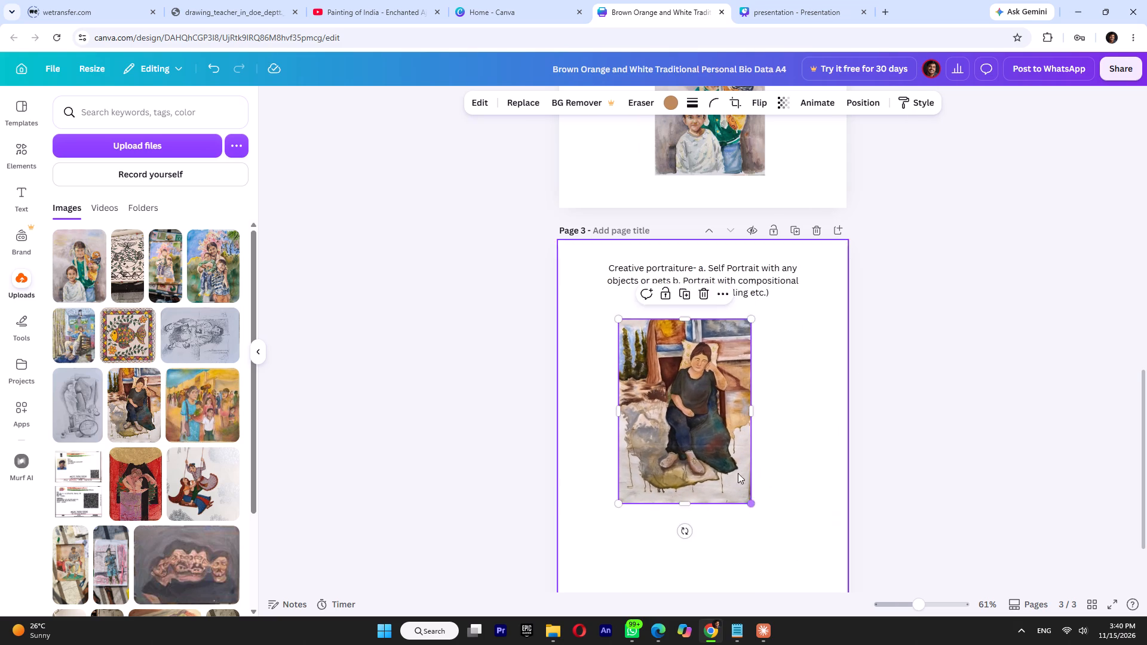
pyautogui.moveTo(720, 455); pyautogui.dragTo(742, 454)
pyautogui.scroll(-6, 803, 404)
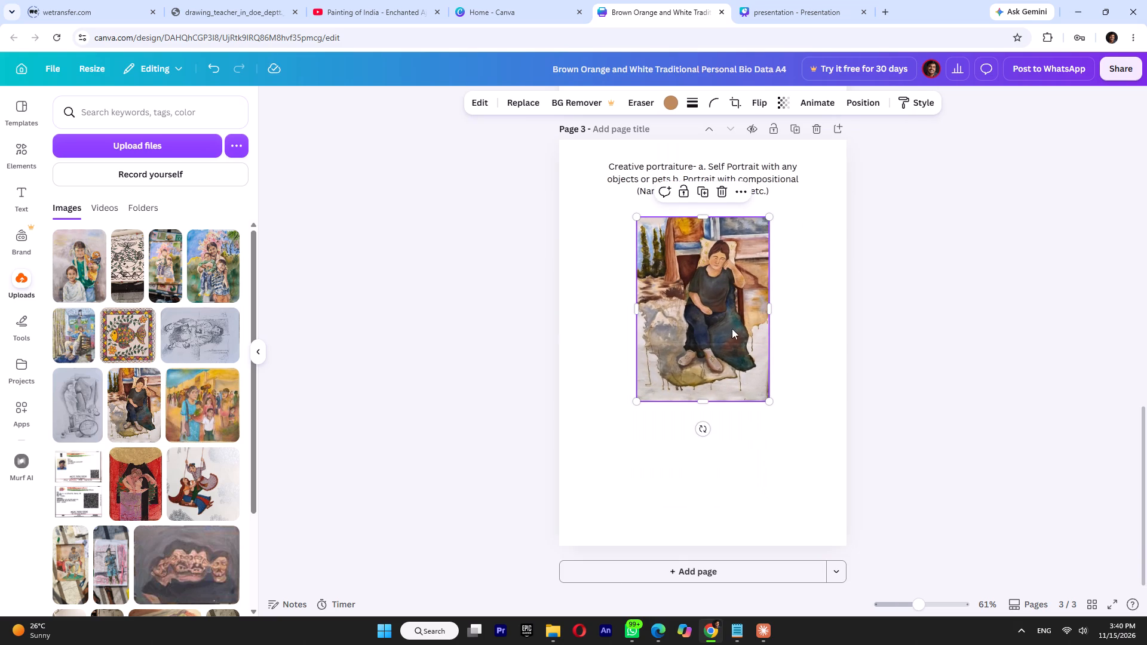
pyautogui.moveTo(770, 400); pyautogui.dragTo(758, 351)
pyautogui.moveTo(685, 316); pyautogui.dragTo(739, 317)
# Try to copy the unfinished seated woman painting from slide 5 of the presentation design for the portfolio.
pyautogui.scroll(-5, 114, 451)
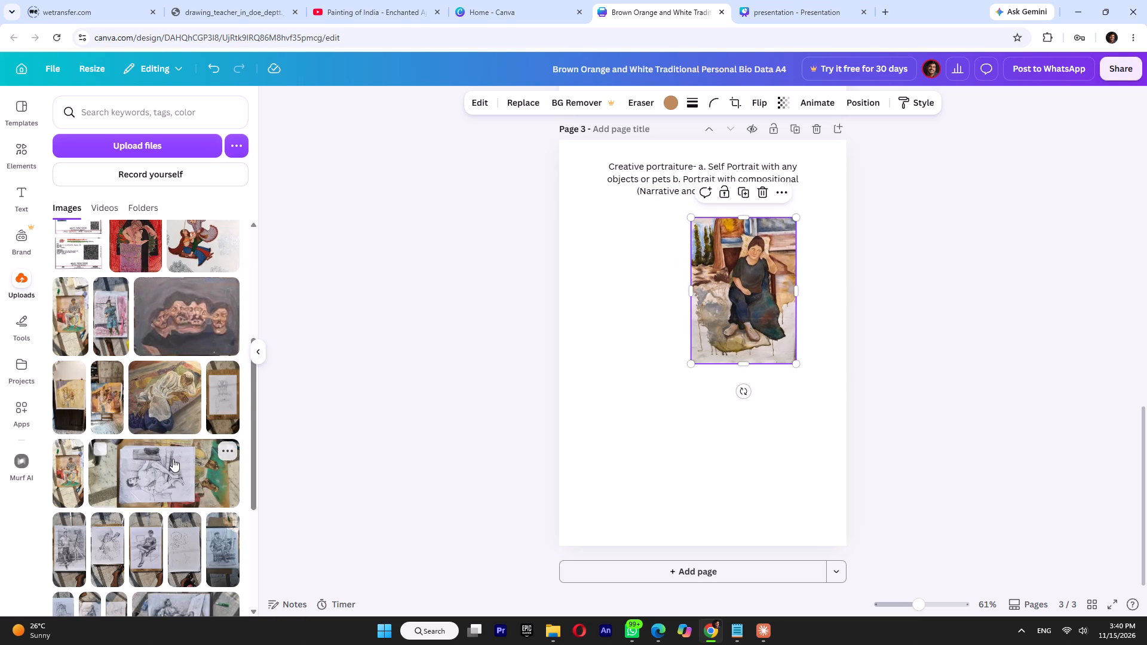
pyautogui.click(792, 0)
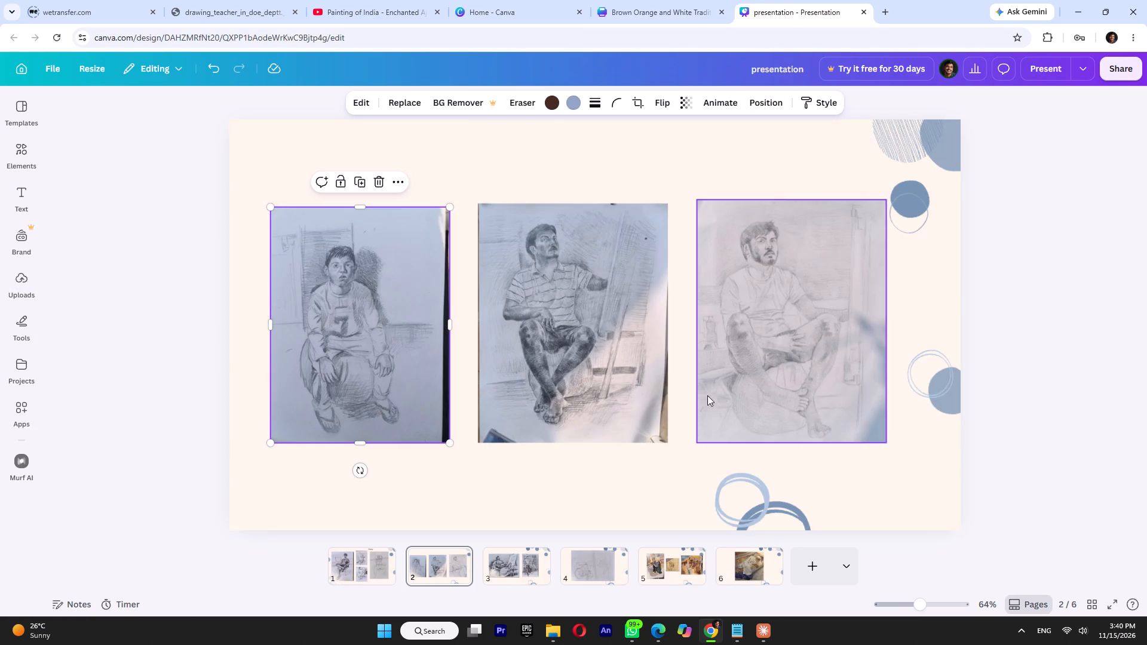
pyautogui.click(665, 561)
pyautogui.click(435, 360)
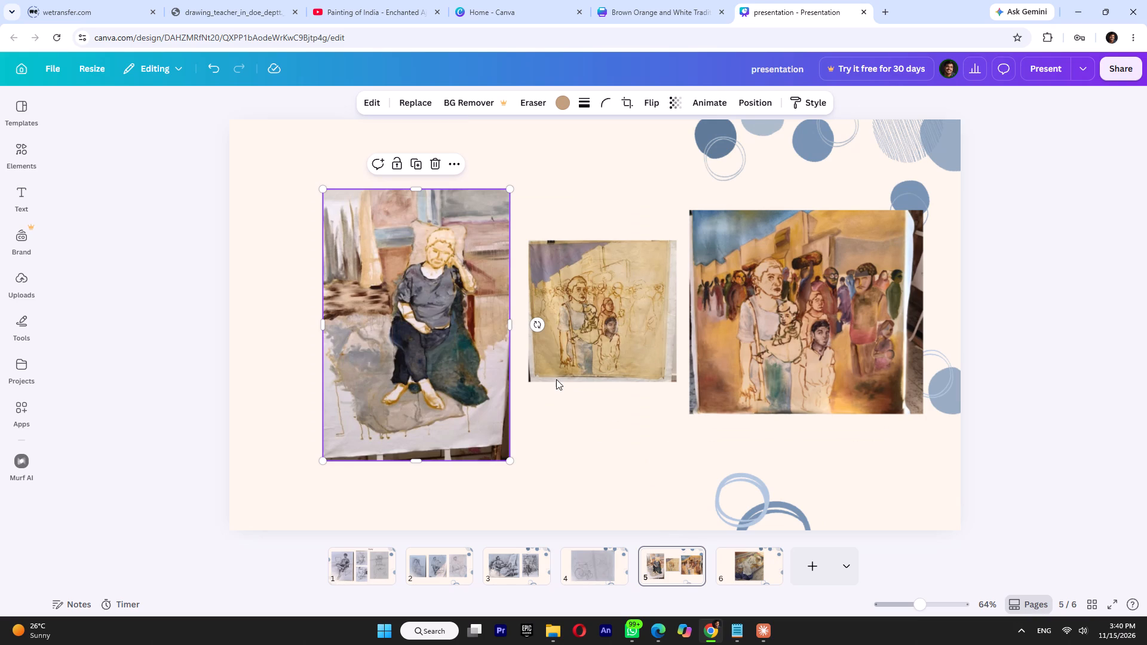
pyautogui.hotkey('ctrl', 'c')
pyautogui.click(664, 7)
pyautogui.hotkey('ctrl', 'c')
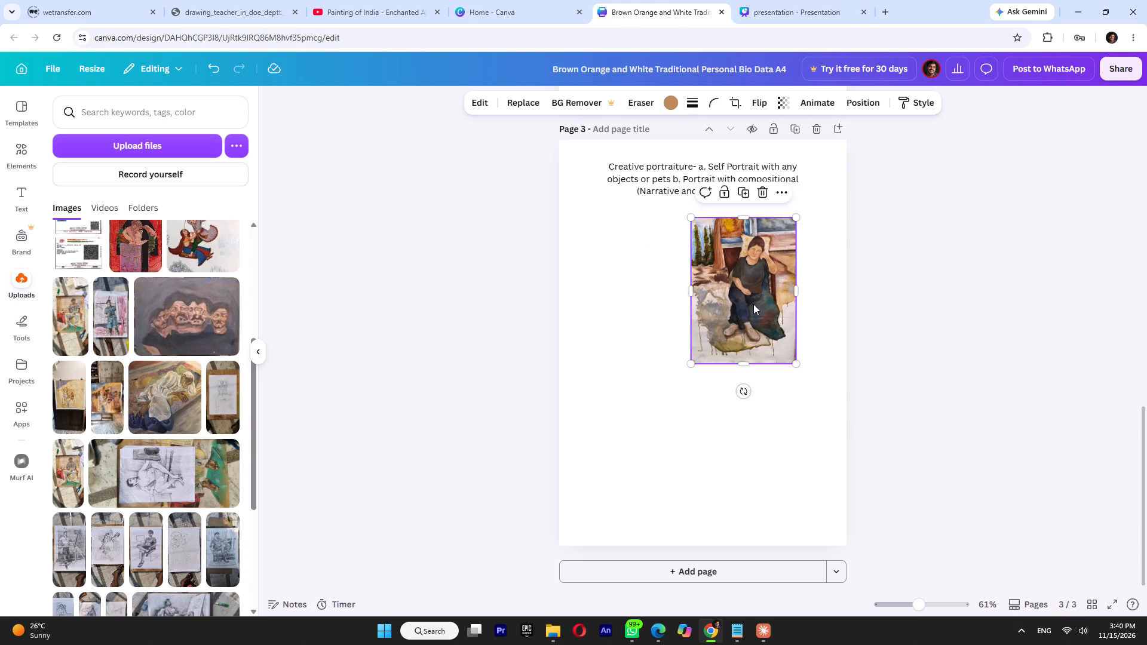
# Move the seated woman painting to the lower half of page 3, enlarge it and centre it horizontally.
pyautogui.click(740, 311)
pyautogui.moveTo(757, 314); pyautogui.dragTo(717, 465)
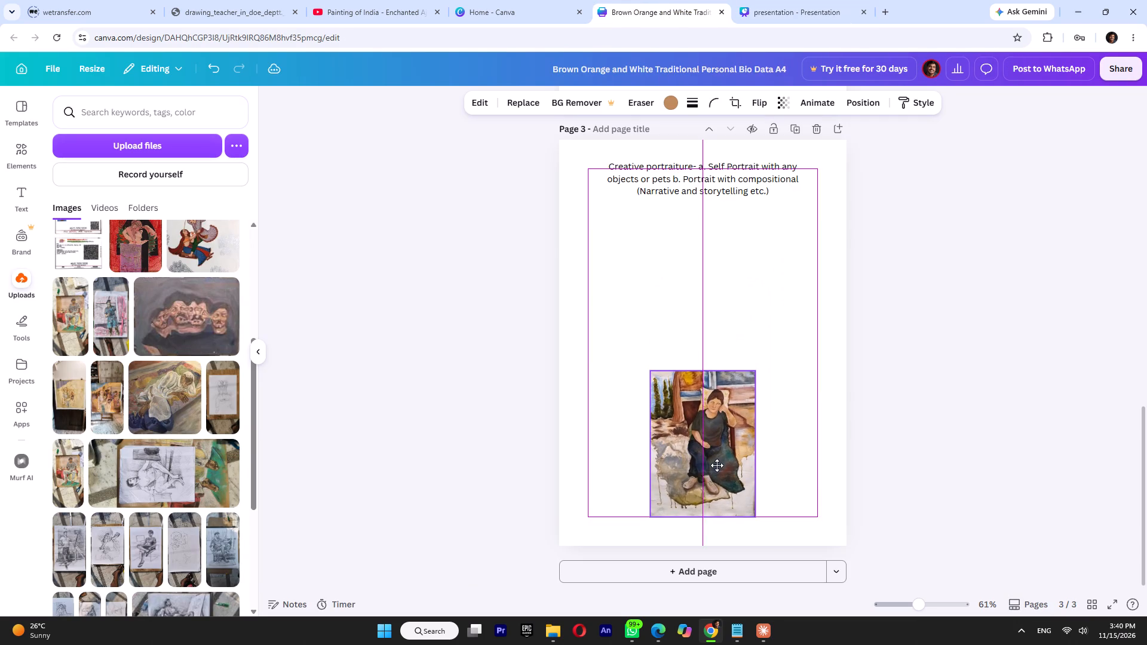
pyautogui.moveTo(717, 465); pyautogui.dragTo(717, 465)
pyautogui.moveTo(755, 372); pyautogui.dragTo(802, 325)
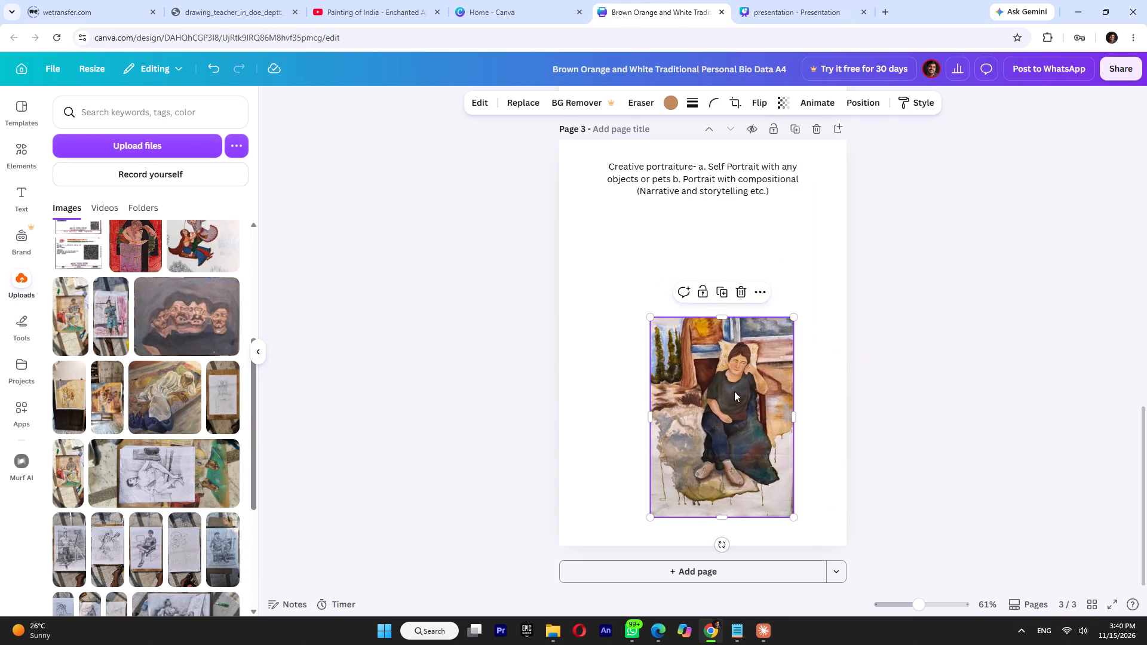
pyautogui.moveTo(734, 394); pyautogui.dragTo(713, 394)
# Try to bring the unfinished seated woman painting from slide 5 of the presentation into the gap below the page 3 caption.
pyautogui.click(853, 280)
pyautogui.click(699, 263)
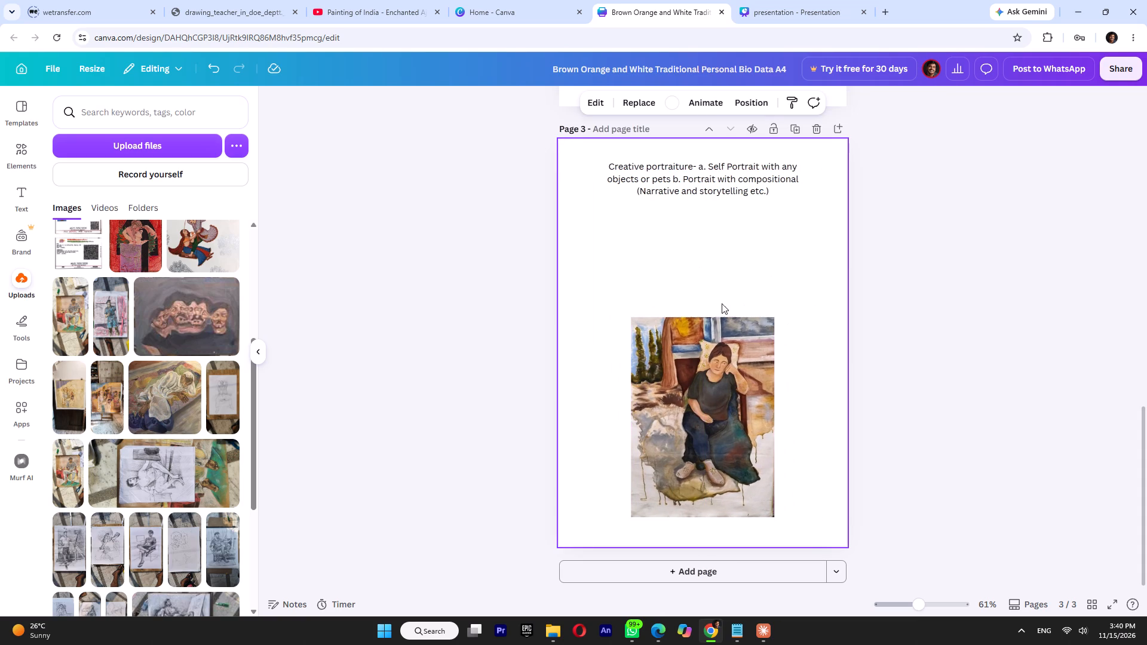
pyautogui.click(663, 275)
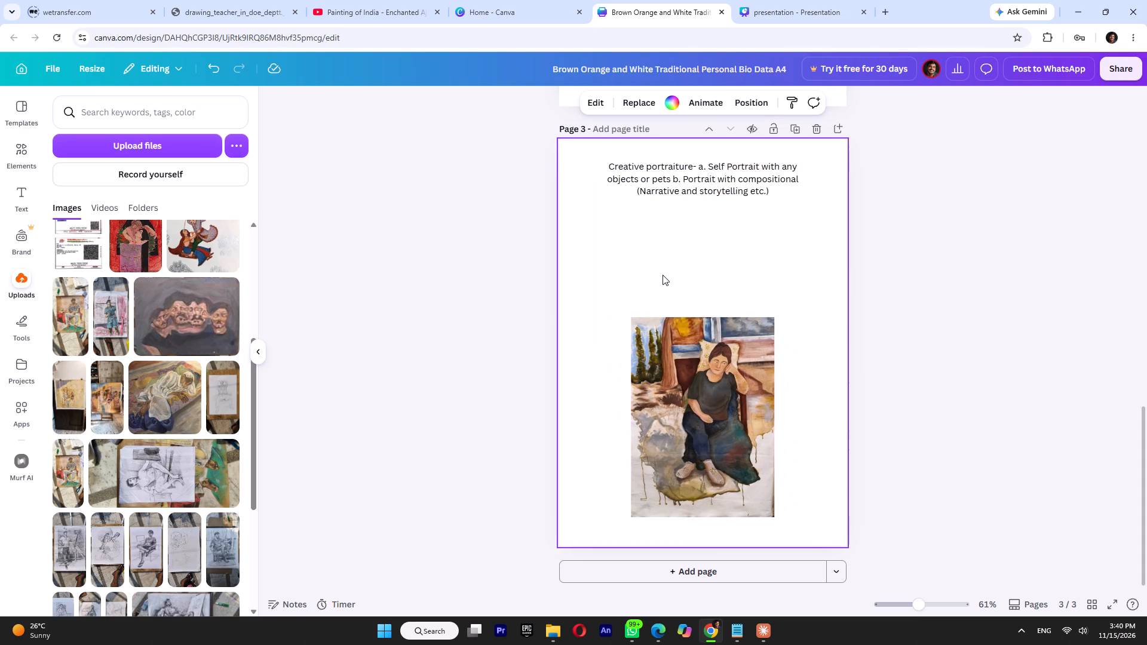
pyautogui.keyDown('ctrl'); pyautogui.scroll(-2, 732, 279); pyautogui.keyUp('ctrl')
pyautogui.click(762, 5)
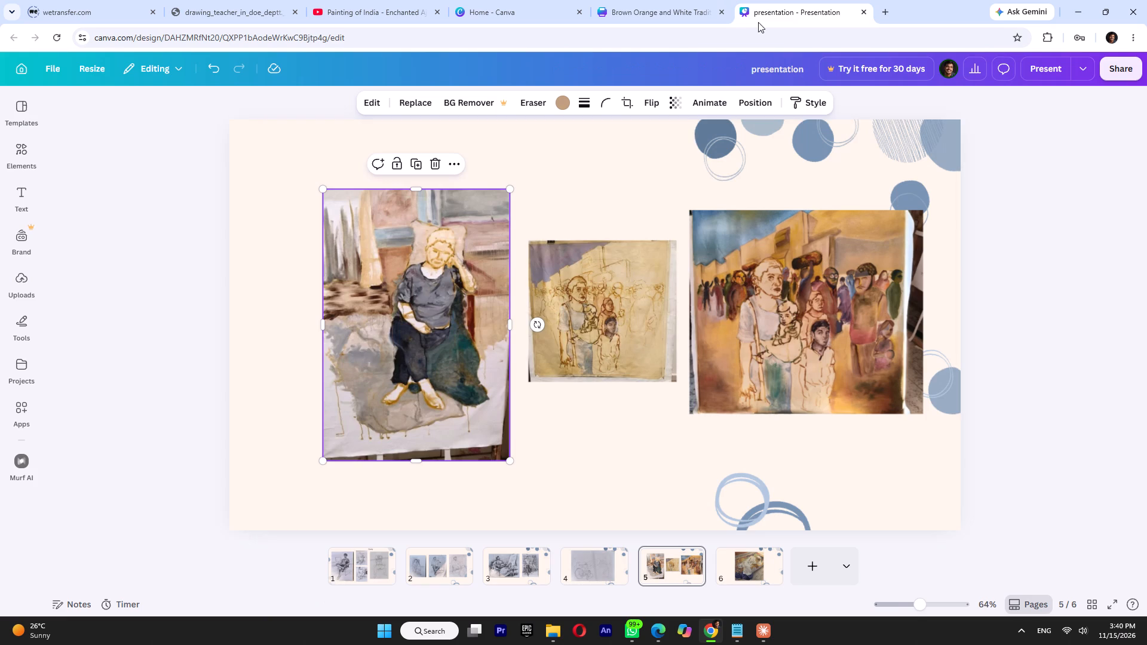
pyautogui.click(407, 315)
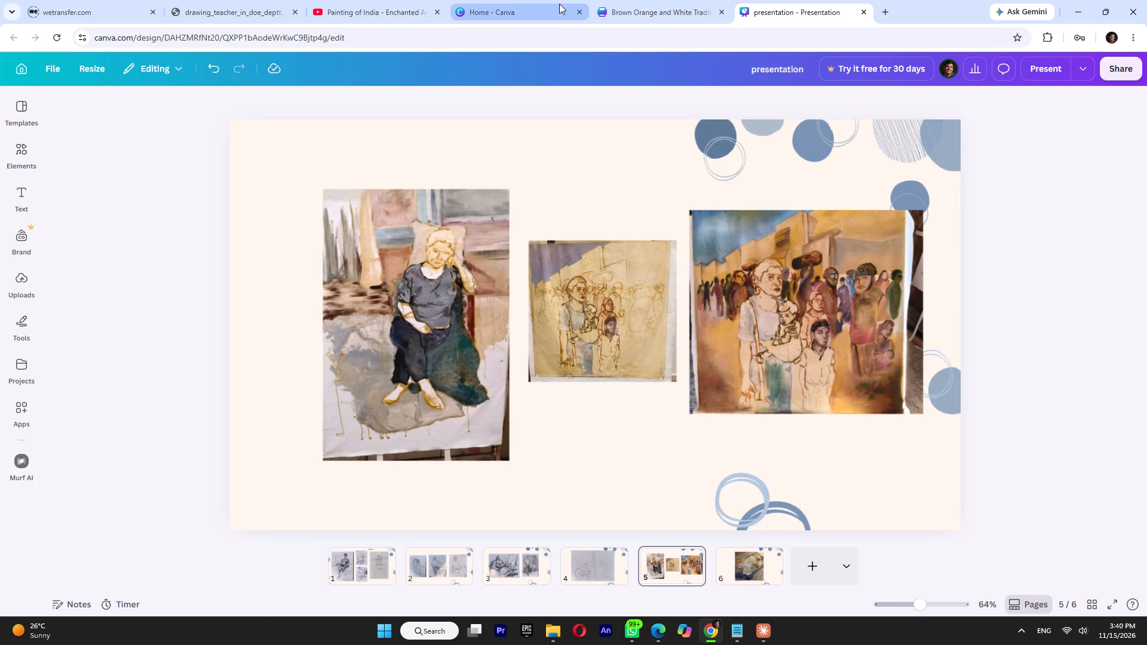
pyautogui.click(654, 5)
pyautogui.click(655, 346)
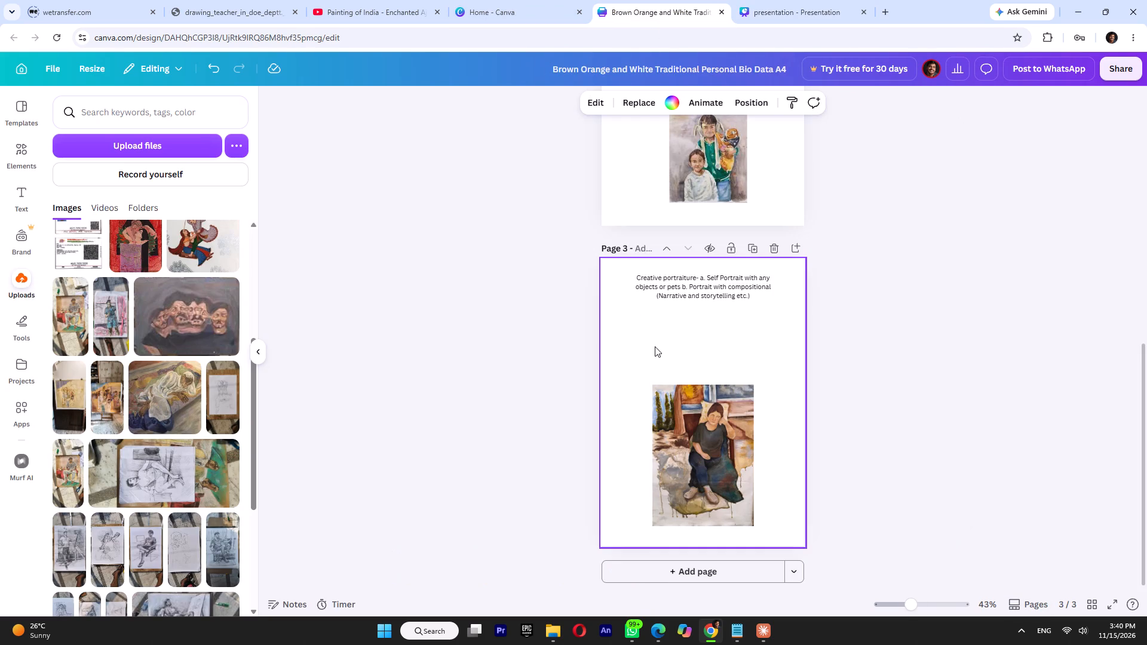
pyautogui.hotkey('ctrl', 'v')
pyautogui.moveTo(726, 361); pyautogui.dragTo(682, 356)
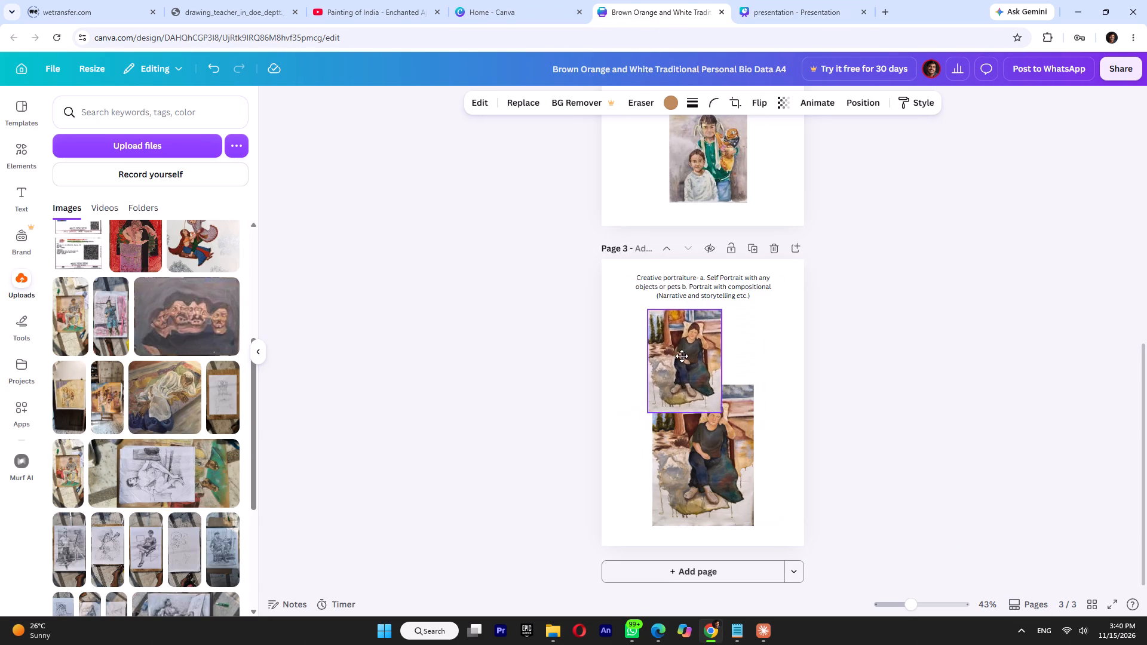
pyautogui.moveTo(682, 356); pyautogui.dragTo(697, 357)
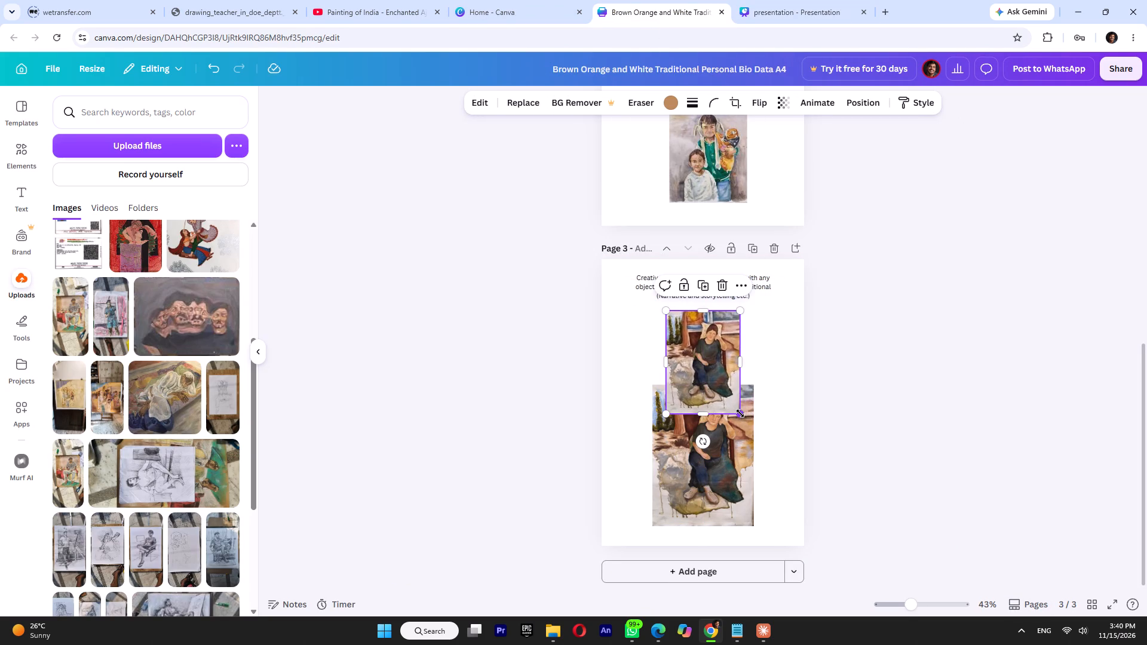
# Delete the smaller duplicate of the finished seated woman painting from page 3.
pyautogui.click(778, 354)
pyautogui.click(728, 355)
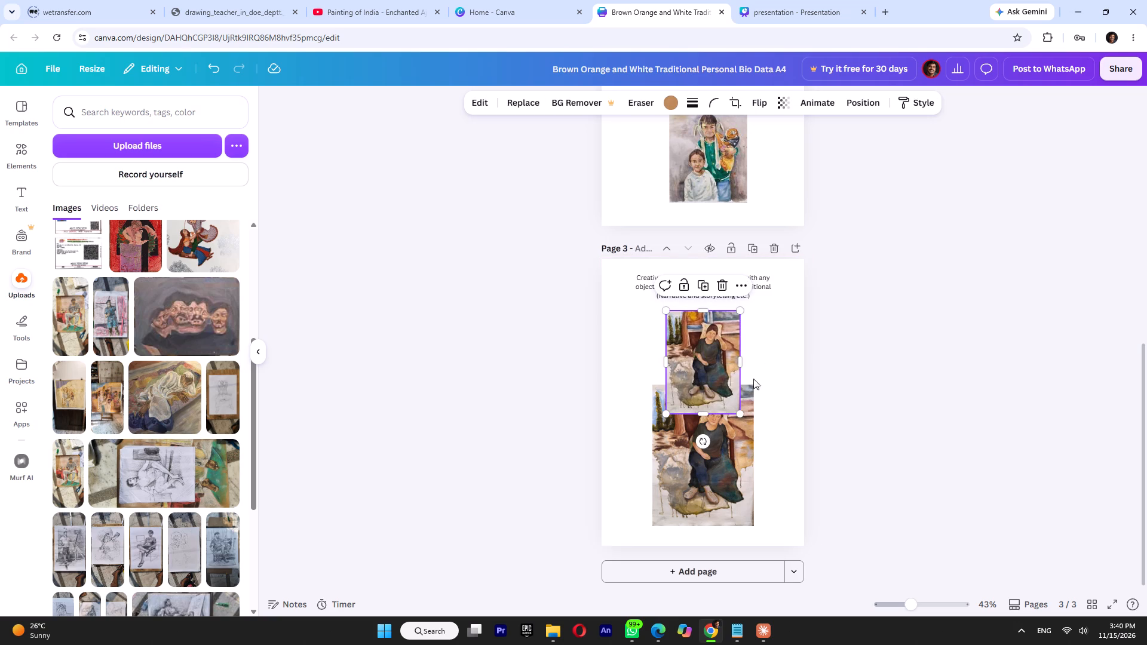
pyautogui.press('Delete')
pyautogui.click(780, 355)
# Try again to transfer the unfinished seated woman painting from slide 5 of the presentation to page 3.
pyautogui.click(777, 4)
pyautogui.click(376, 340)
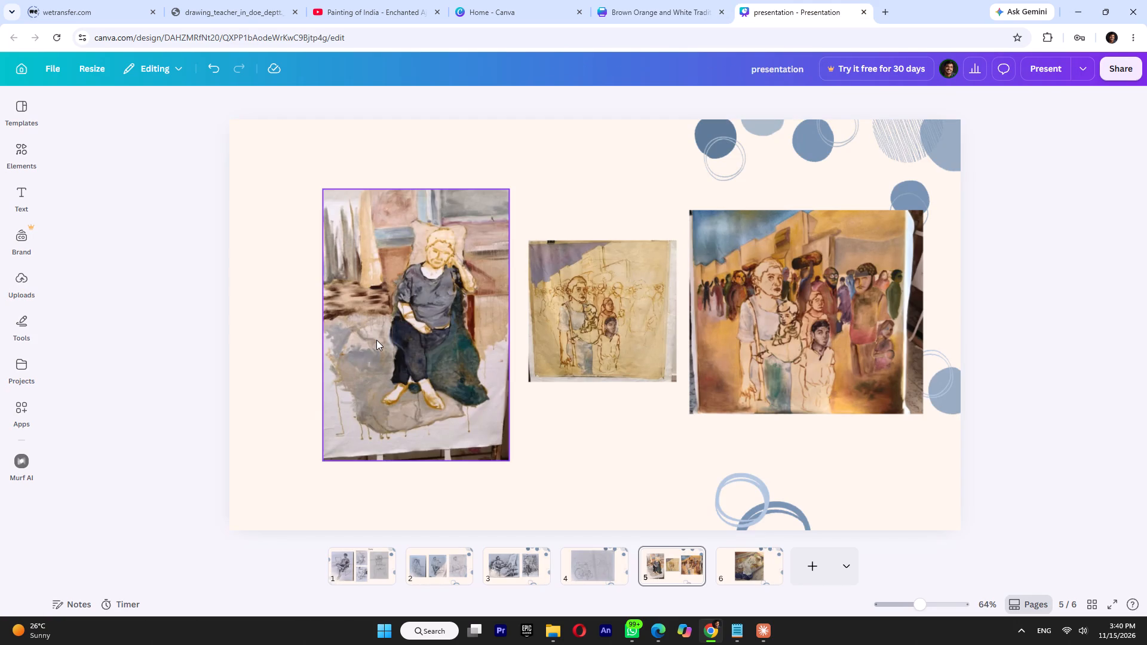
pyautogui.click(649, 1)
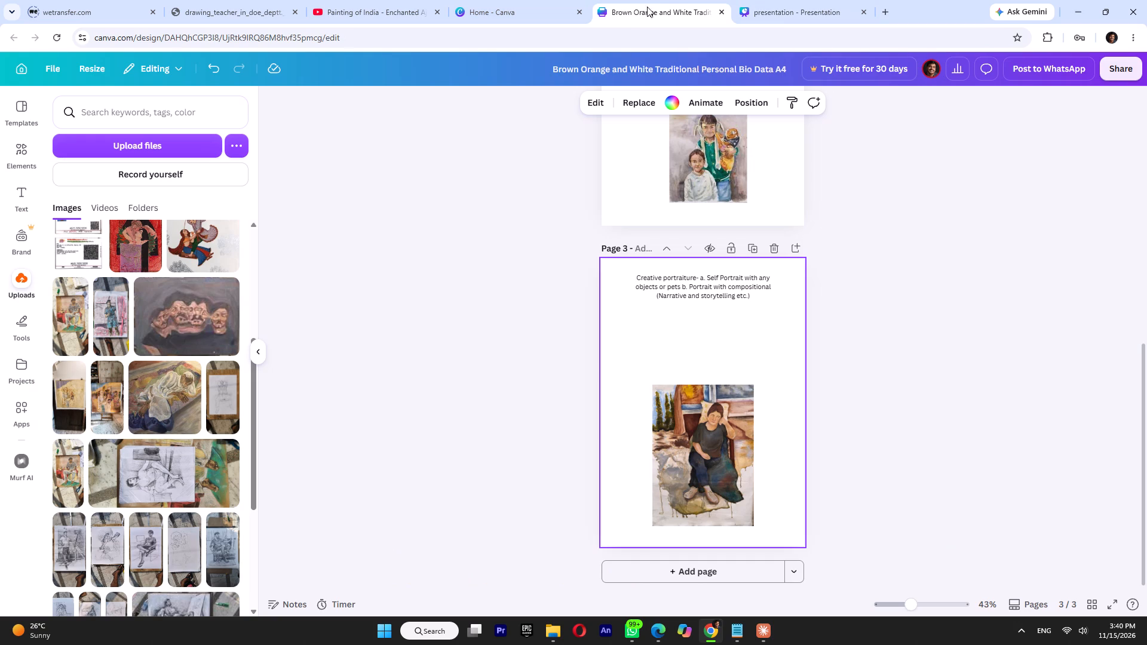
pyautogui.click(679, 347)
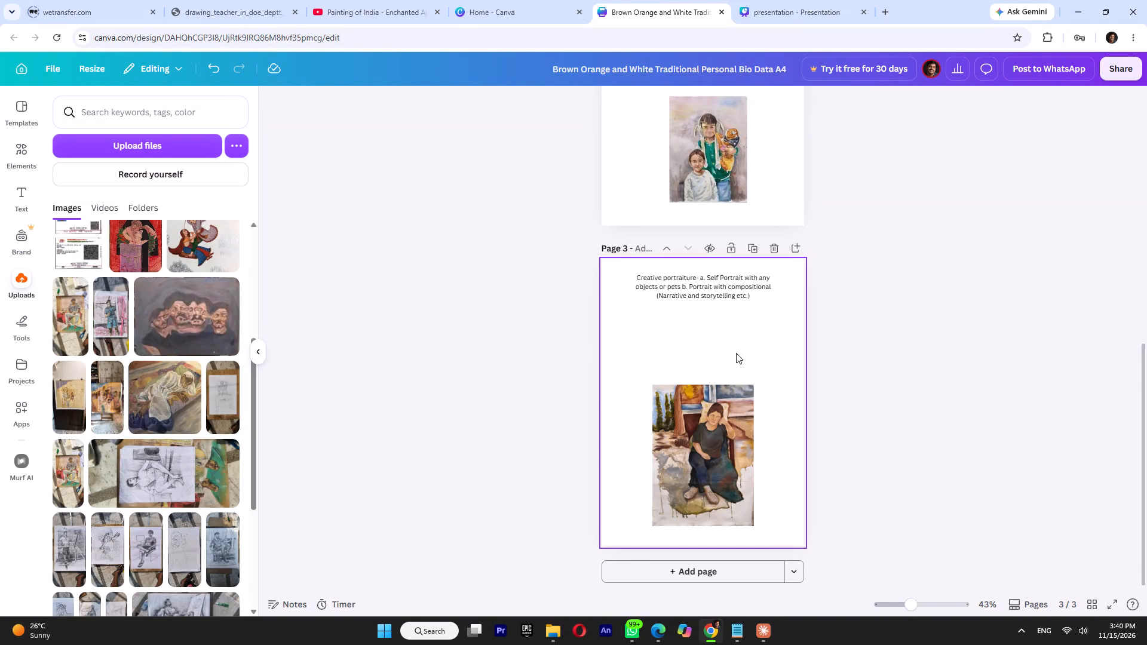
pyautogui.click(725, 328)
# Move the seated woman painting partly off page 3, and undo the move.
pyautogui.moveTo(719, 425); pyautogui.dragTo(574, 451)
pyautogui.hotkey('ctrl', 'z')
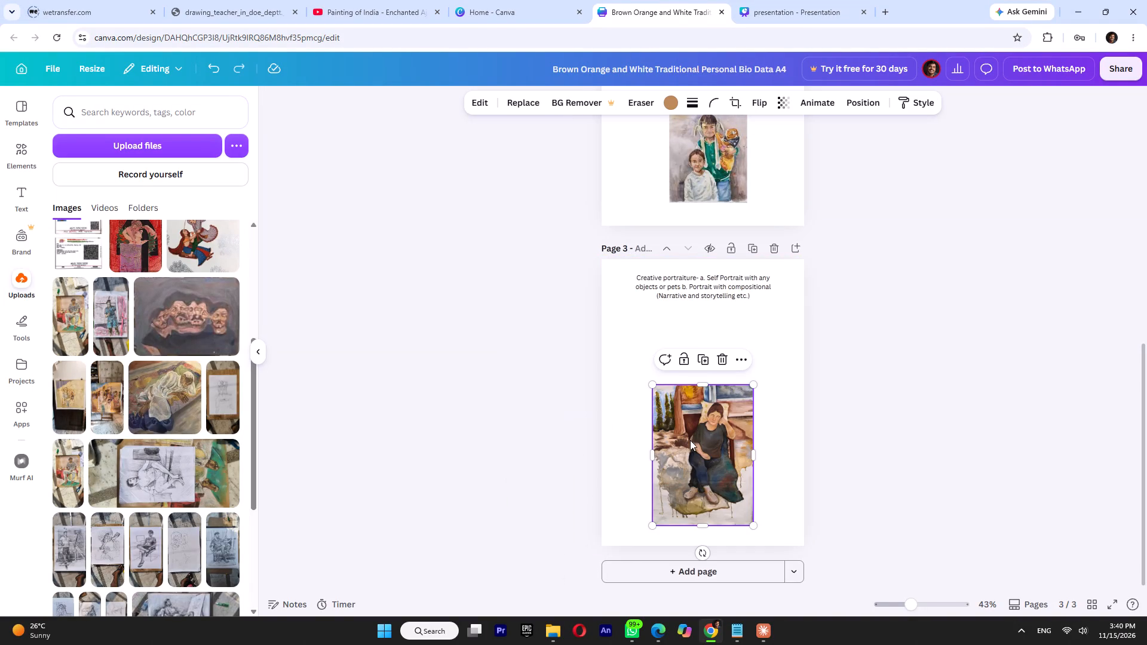
# Look through the uploaded images for the unfinished version of the seated woman painting.
pyautogui.scroll(11, 677, 389)
pyautogui.scroll(-4, 677, 389)
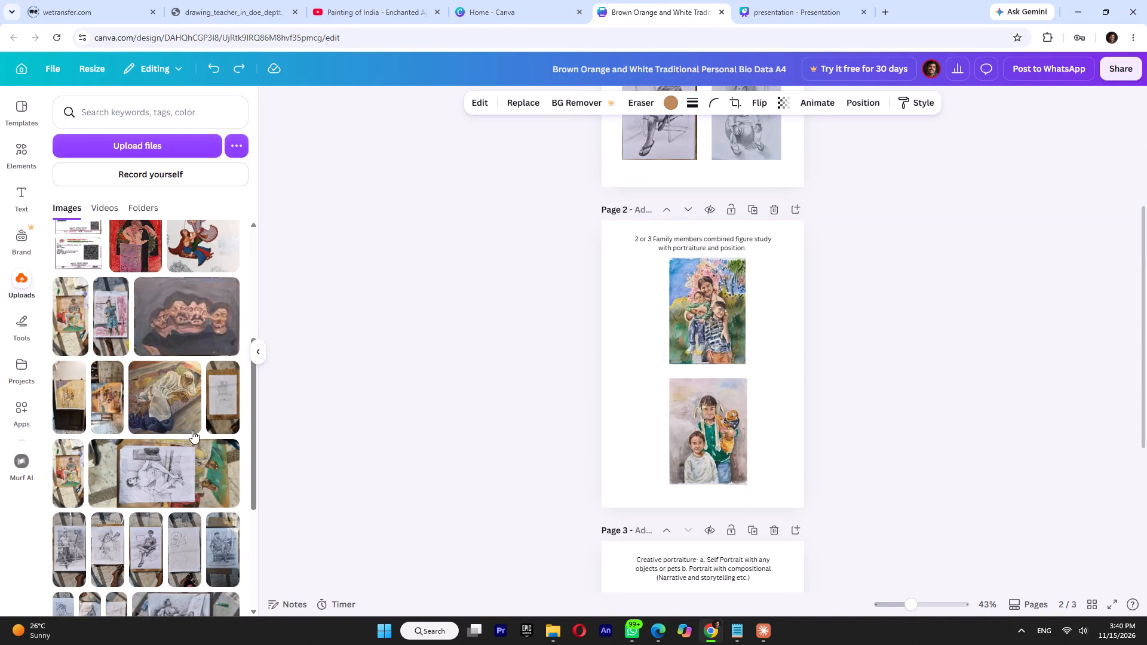
pyautogui.scroll(-4, 151, 450)
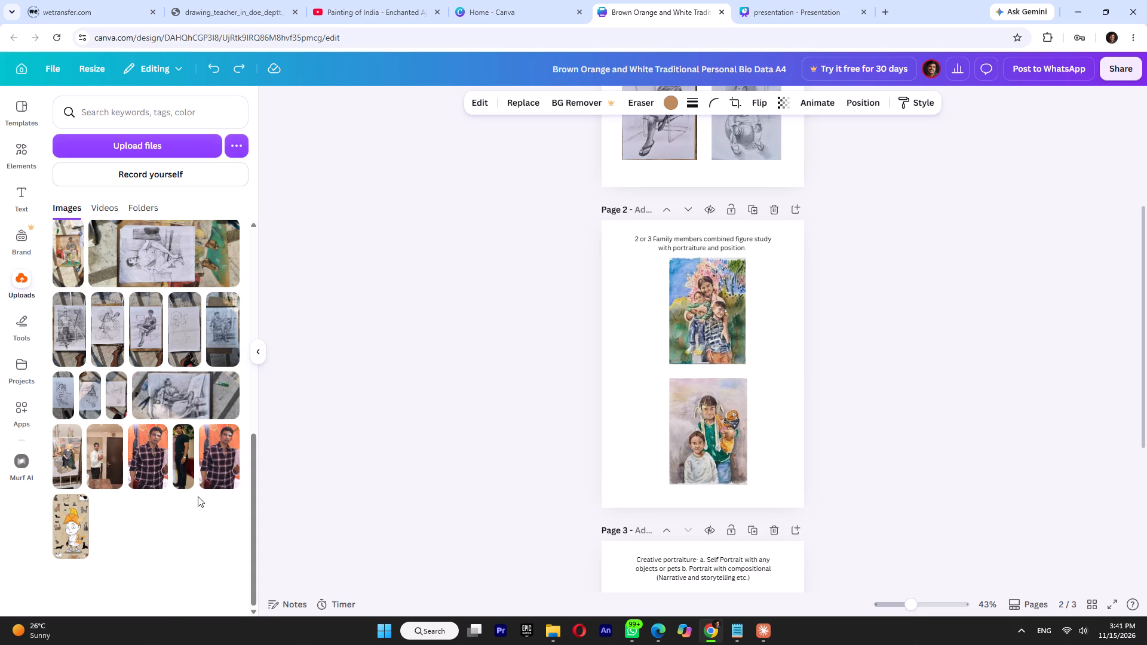
pyautogui.scroll(3, 198, 496)
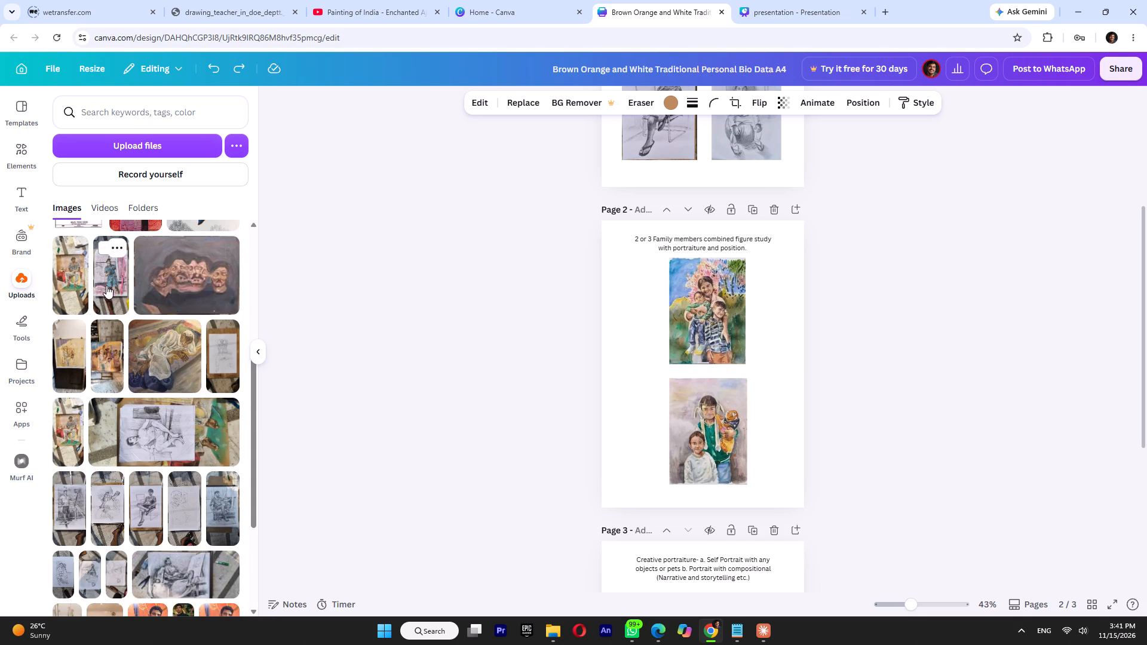
pyautogui.scroll(2, 178, 436)
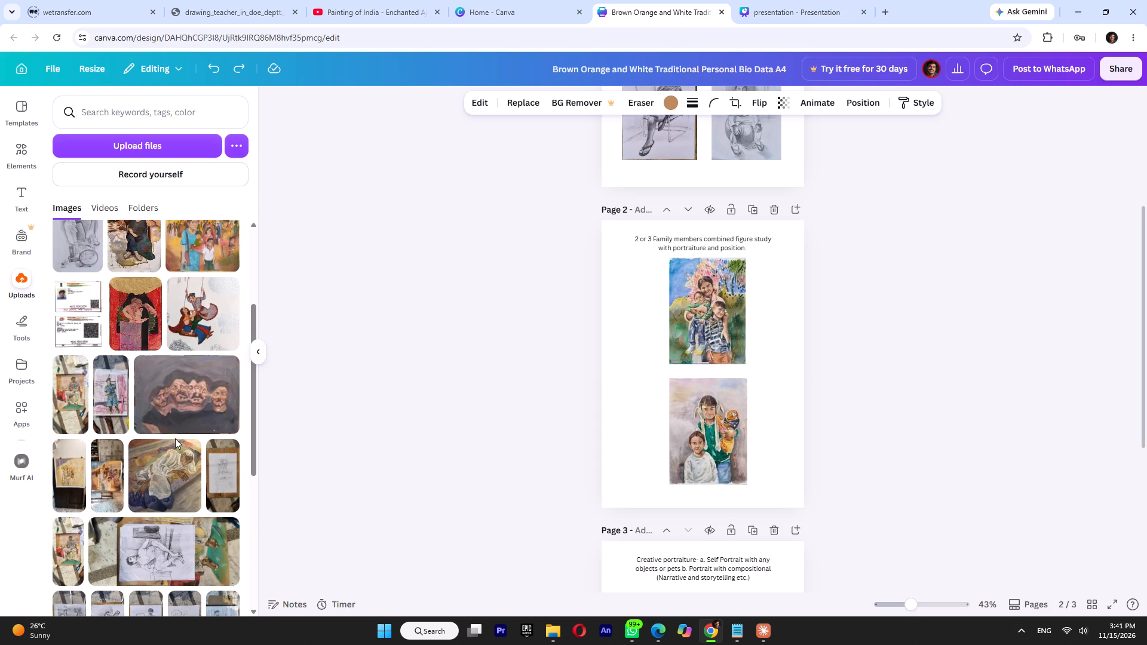
pyautogui.scroll(3, 175, 438)
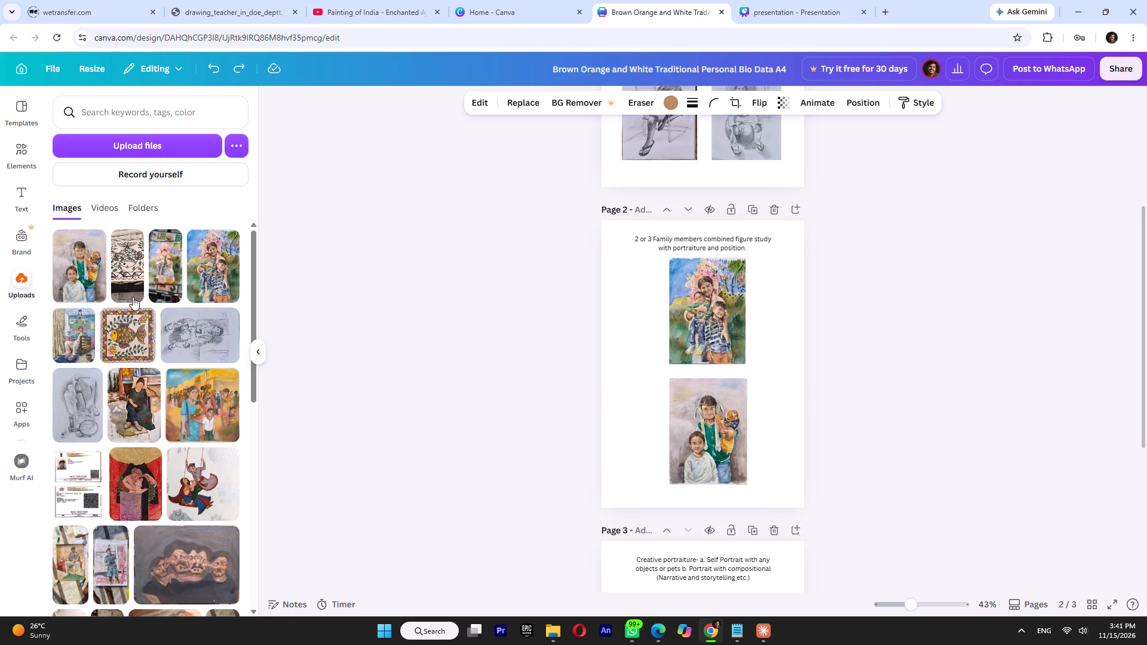
pyautogui.click(17, 152)
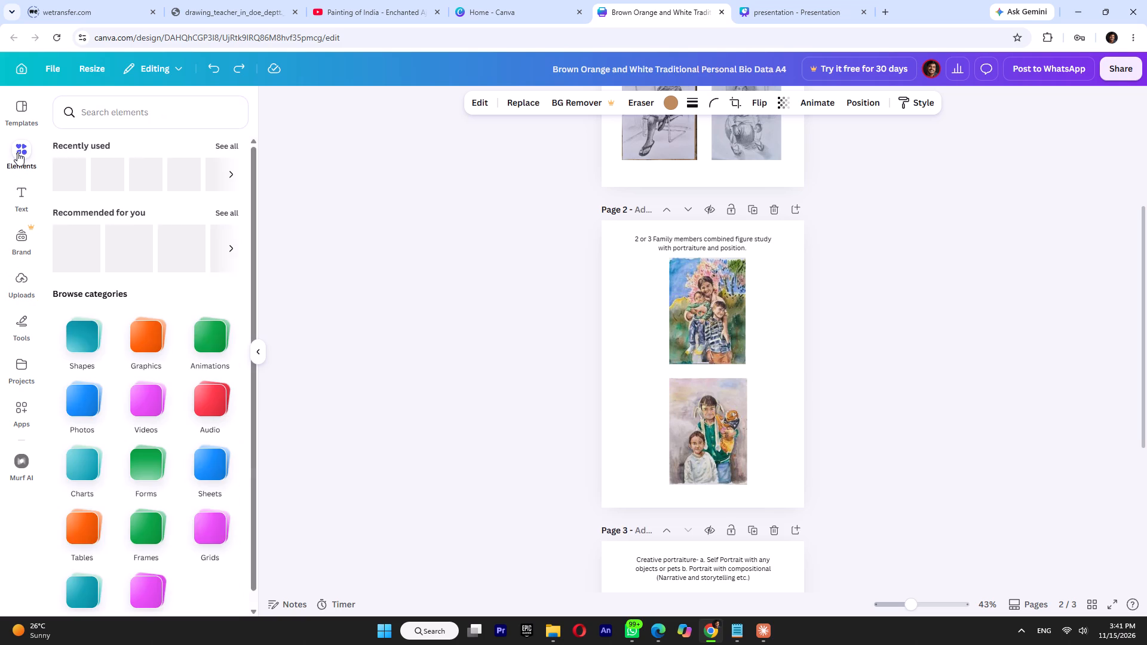
pyautogui.click(27, 278)
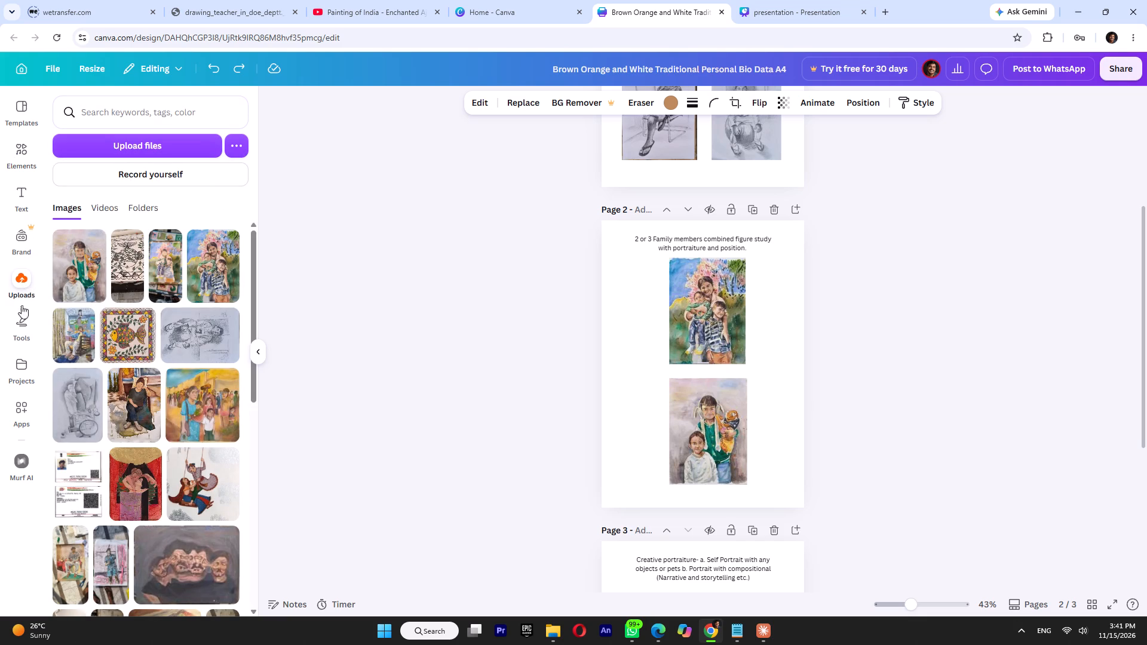
pyautogui.click(22, 327)
pyautogui.click(23, 279)
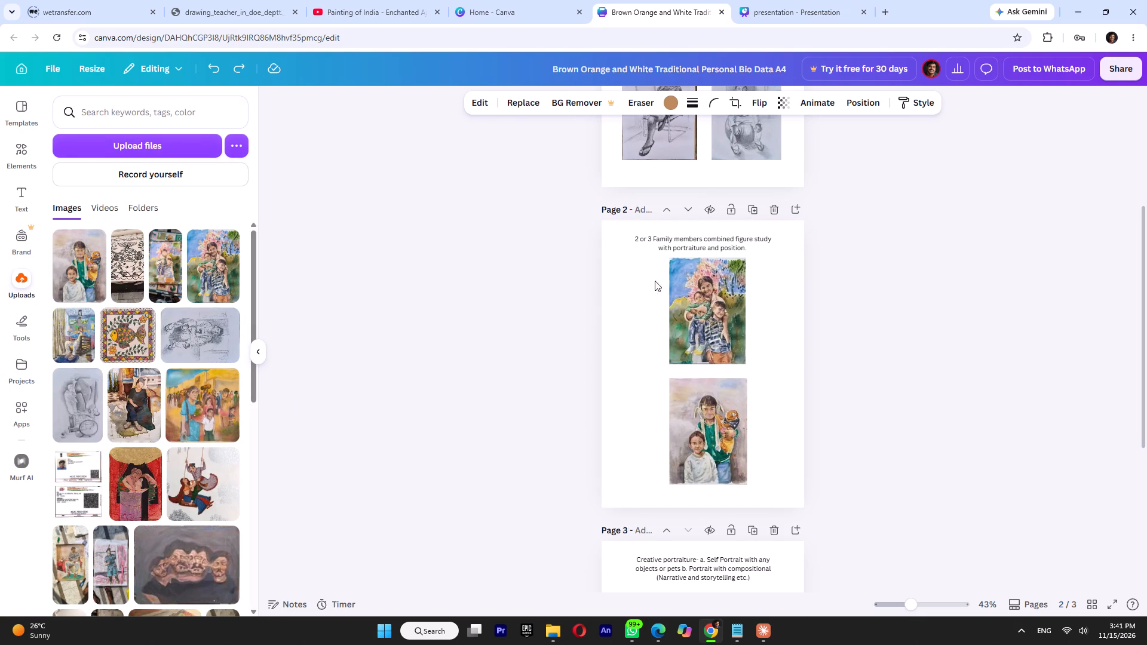
# Reload the portfolio design and add the uploaded photo of the unfinished seated woman painting on its easel to page 3.
pyautogui.click(54, 42)
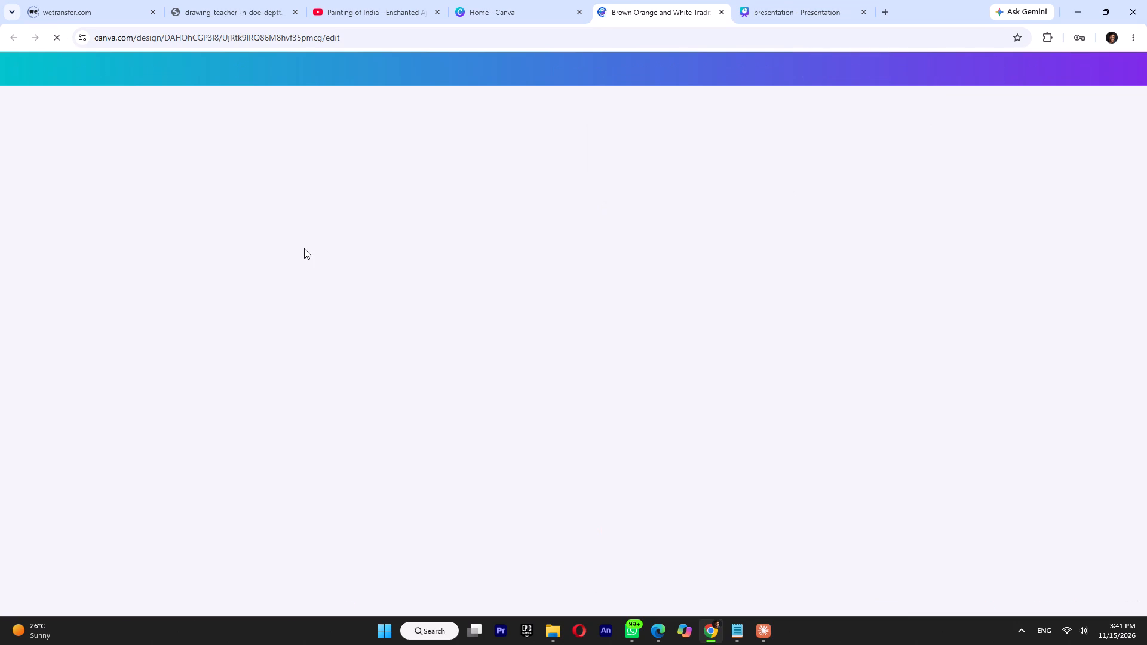
pyautogui.scroll(-11, 606, 399)
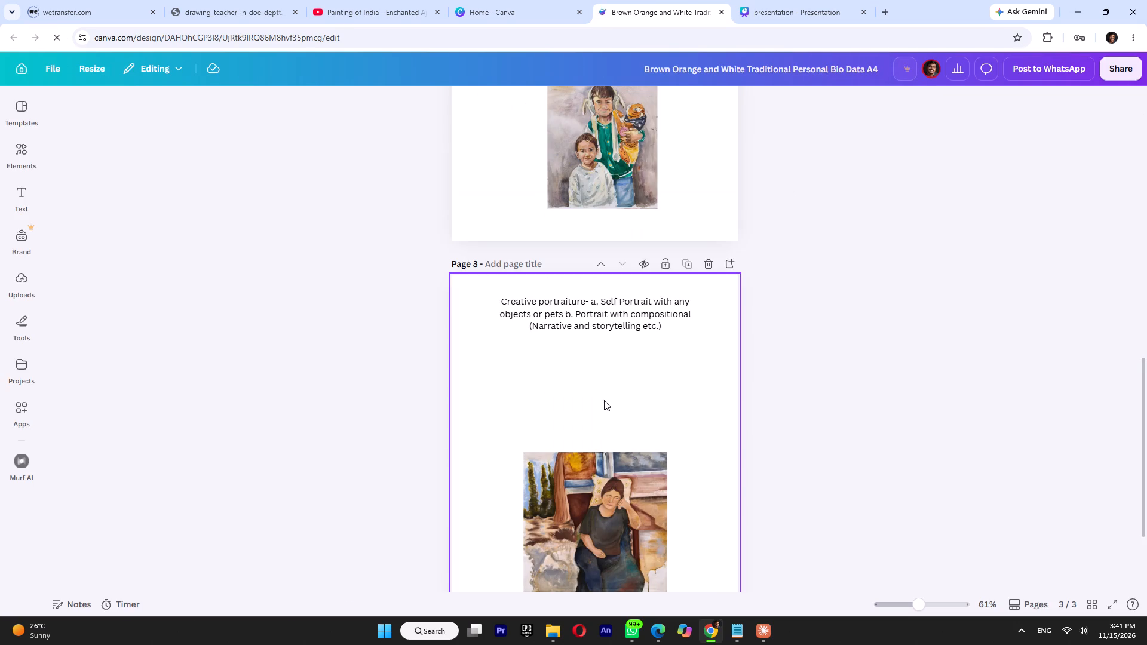
pyautogui.click(17, 281)
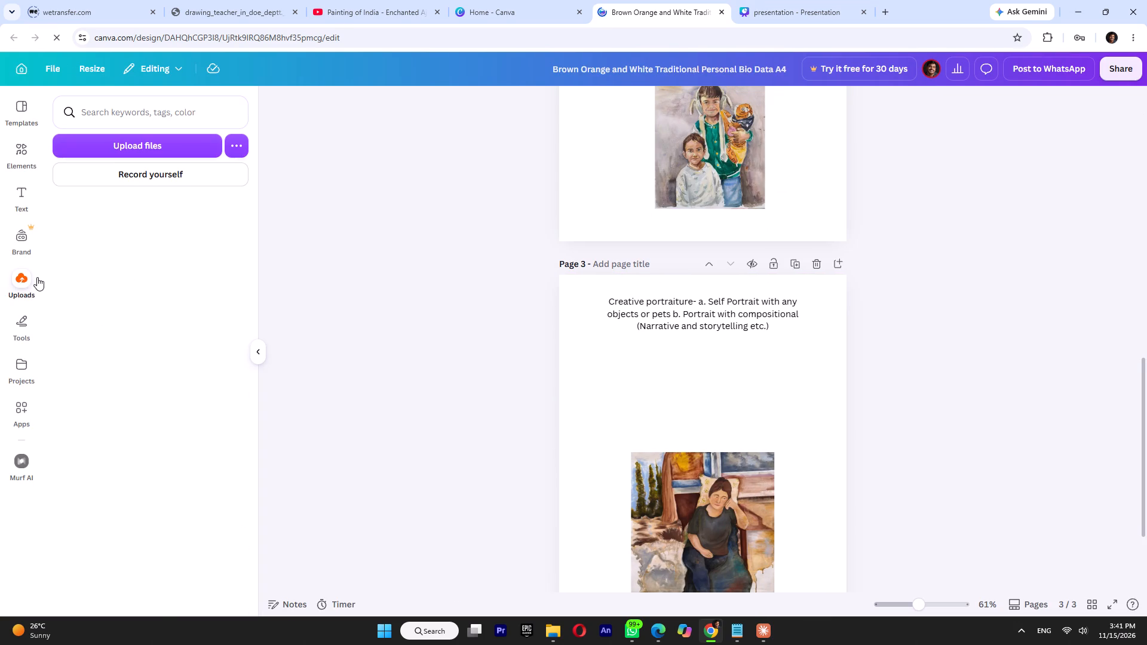
pyautogui.click(68, 282)
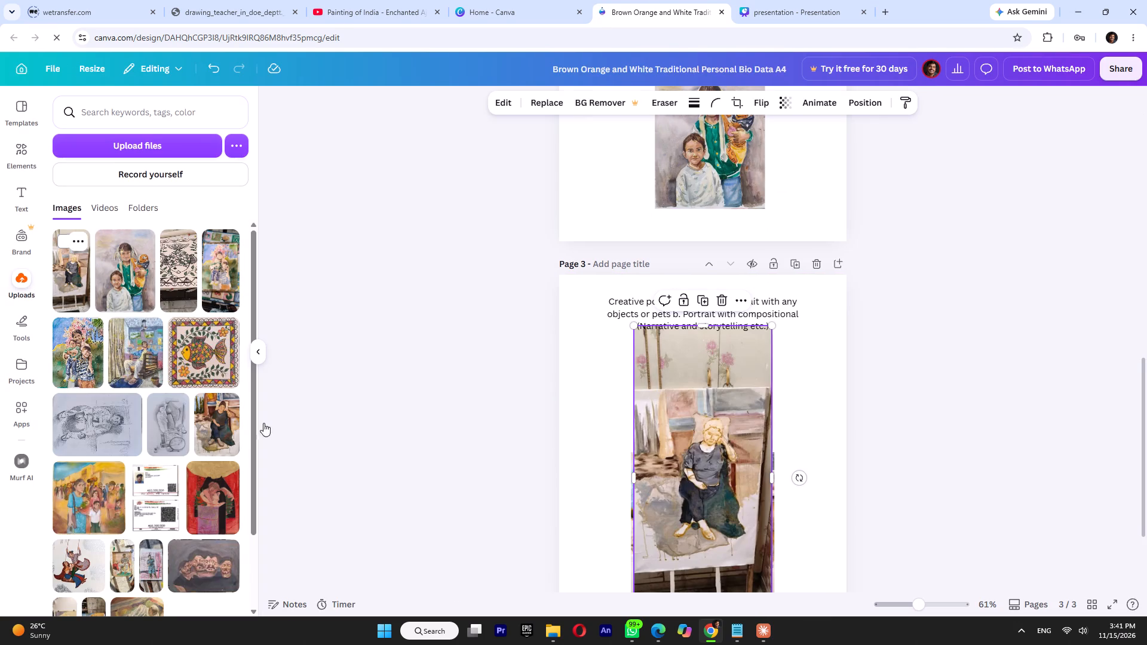
# Crop the easel photo on page 3 to the unfinished seated woman painting, removing the wall, easel legs and side edge.
pyautogui.doubleClick(688, 443)
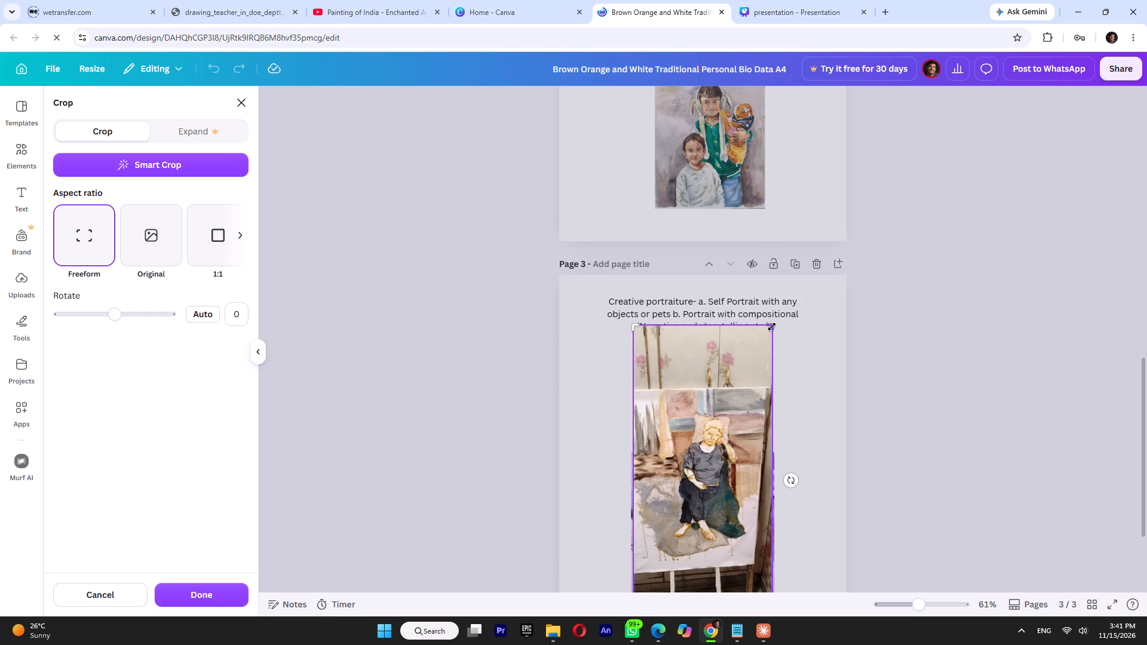
pyautogui.moveTo(771, 331); pyautogui.dragTo(771, 391)
pyautogui.scroll(-2, 768, 370)
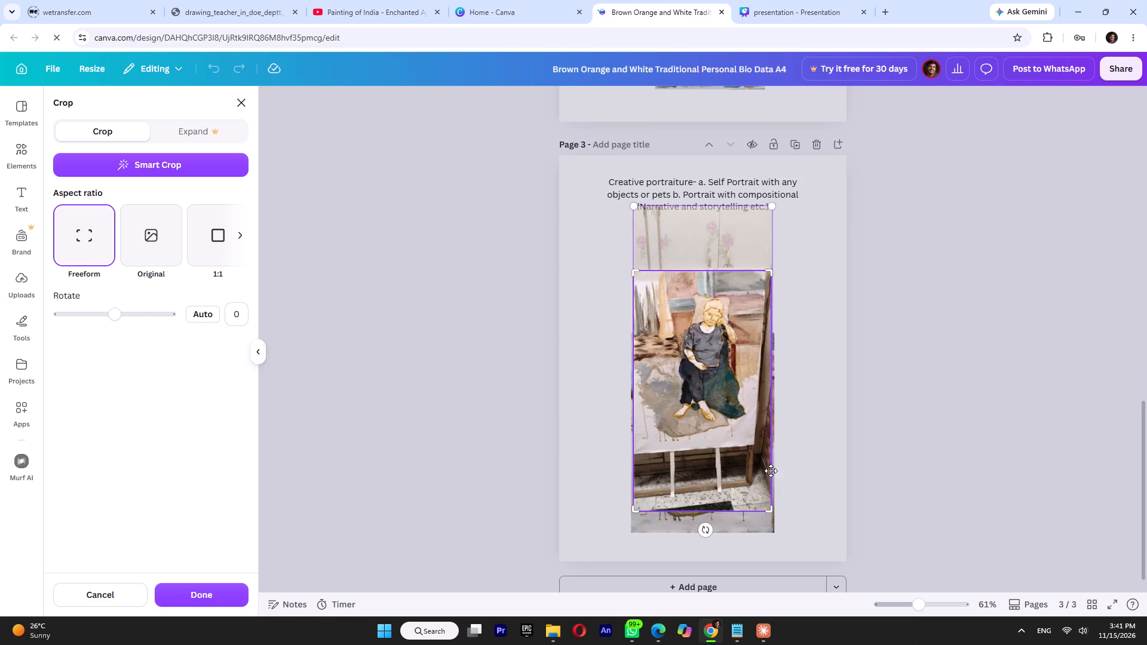
pyautogui.moveTo(770, 511); pyautogui.dragTo(767, 446)
pyautogui.moveTo(766, 272); pyautogui.dragTo(759, 272)
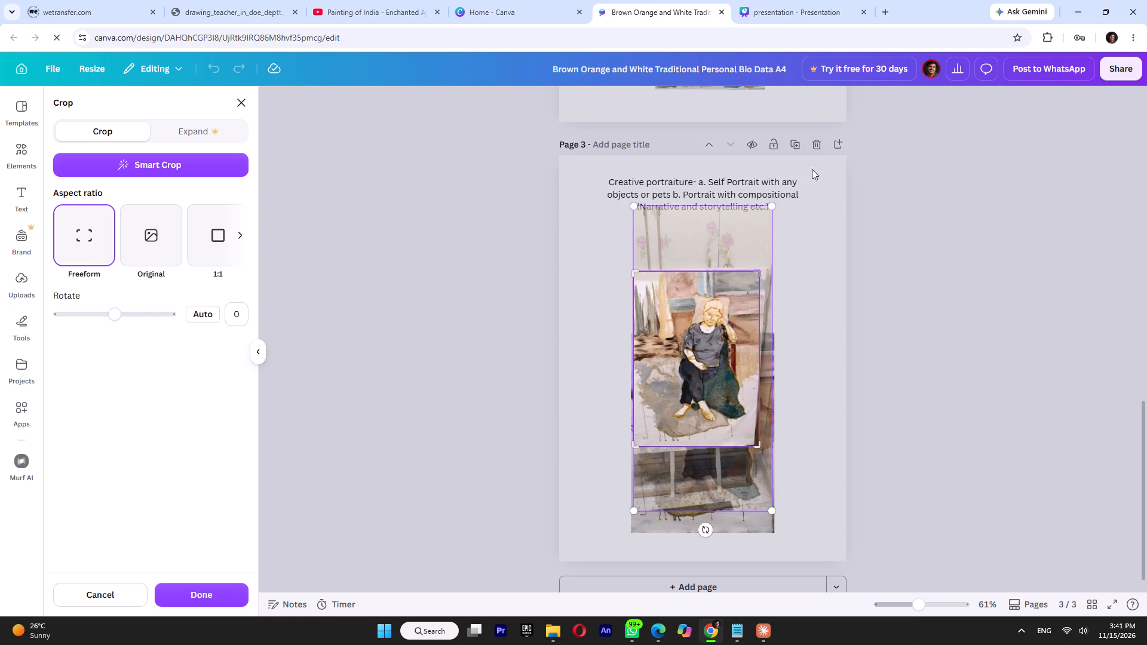
pyautogui.click(844, 226)
# Shrink the cropped unfinished painting and centre it between the page 3 heading and the finished seated woman painting.
pyautogui.click(703, 334)
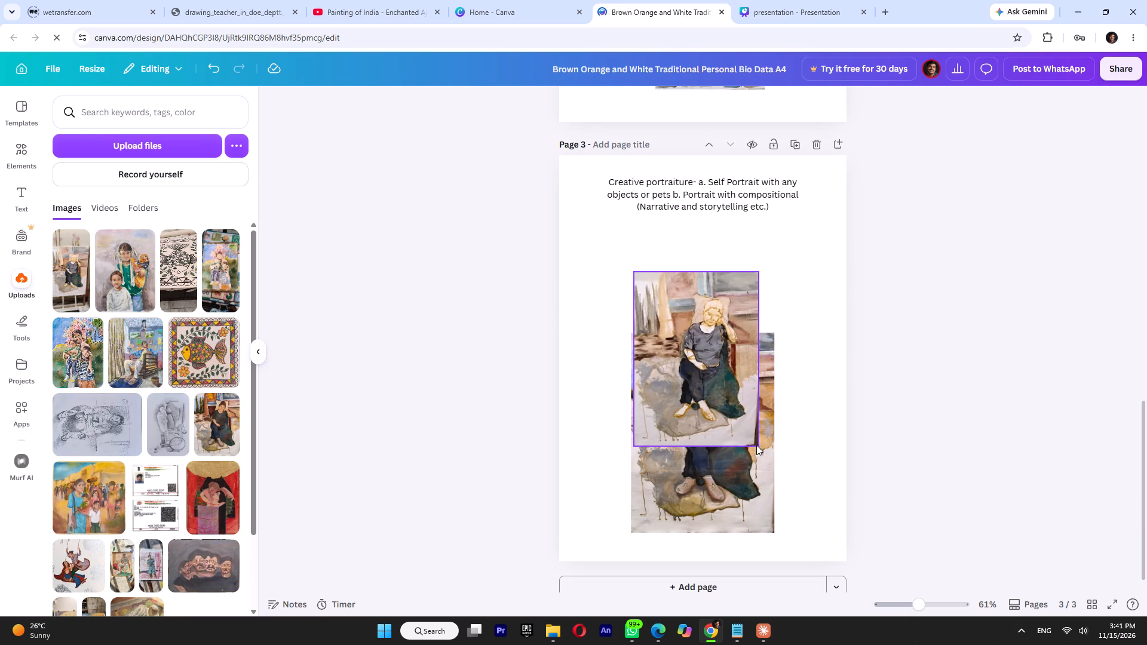
pyautogui.click(719, 404)
pyautogui.moveTo(760, 448); pyautogui.dragTo(717, 335)
pyautogui.moveTo(665, 307); pyautogui.dragTo(700, 263)
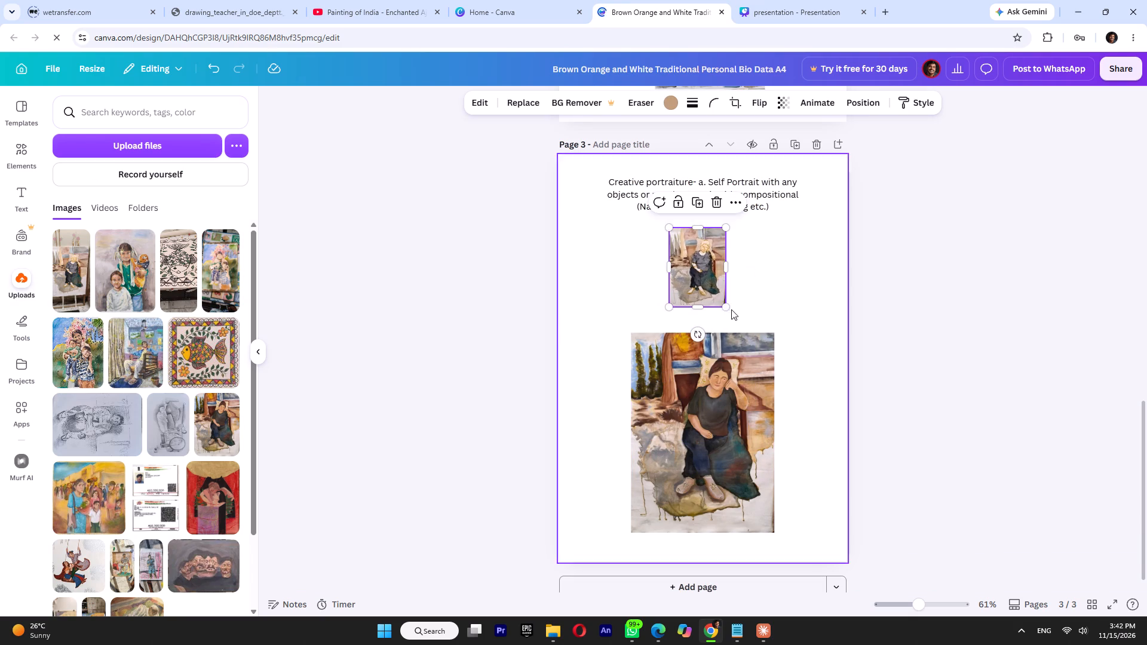
pyautogui.moveTo(726, 305); pyautogui.dragTo(735, 319)
pyautogui.click(736, 414)
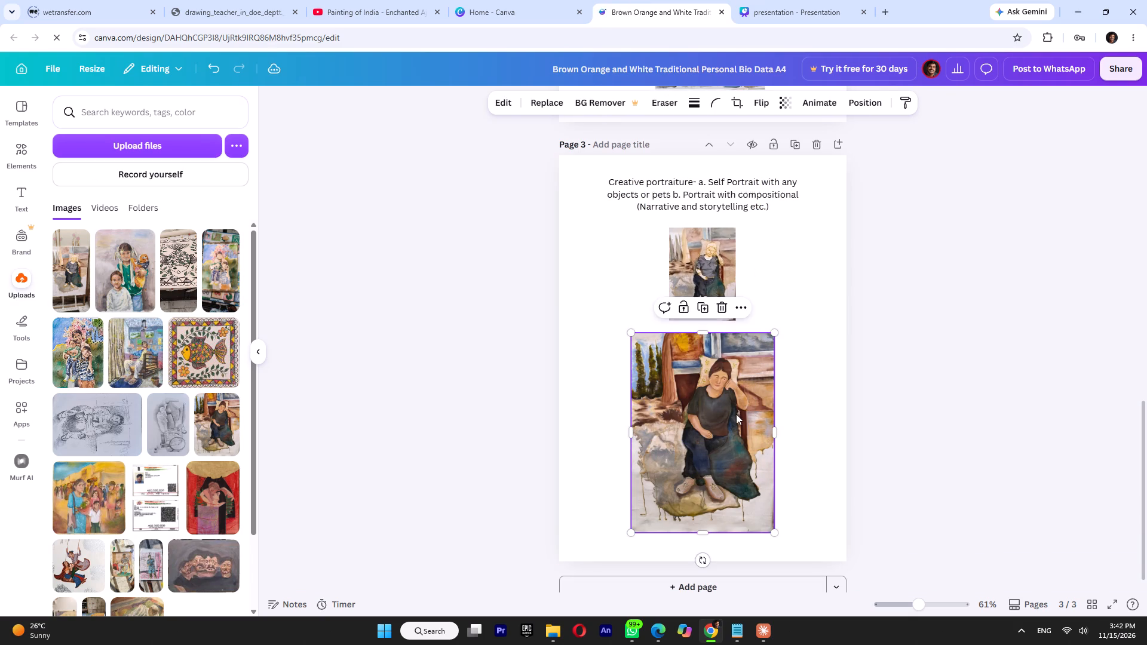
pyautogui.click(868, 424)
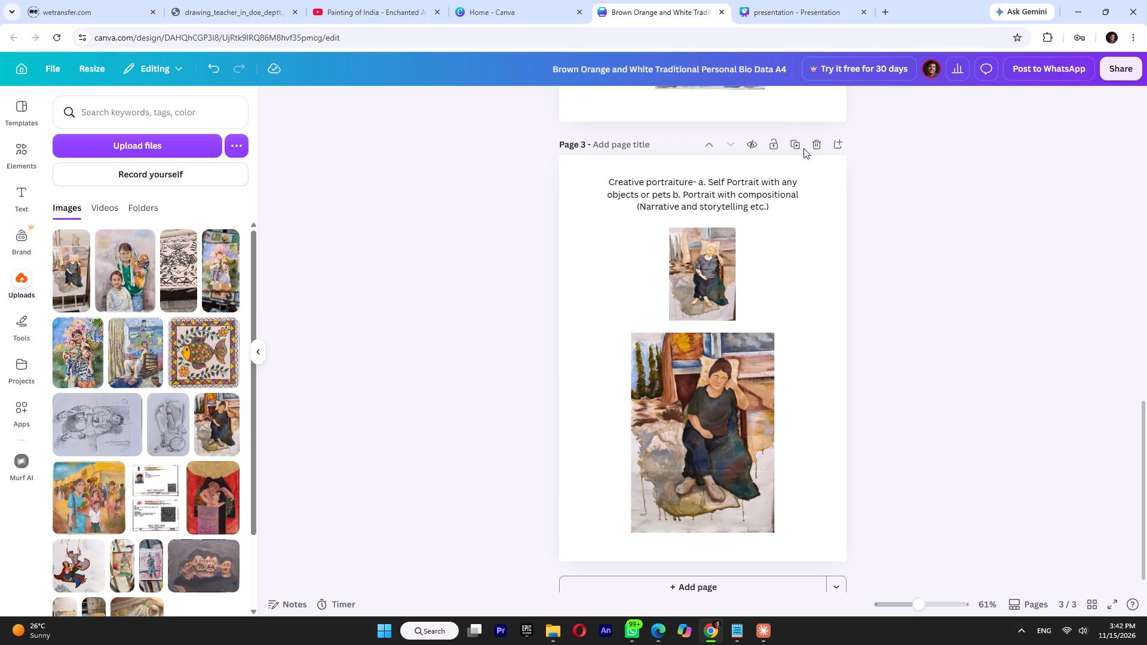
# Duplicate page 3 and delete both seated woman paintings from the copy, keeping the Creative portraiture heading.
pyautogui.click(796, 145)
pyautogui.click(689, 393)
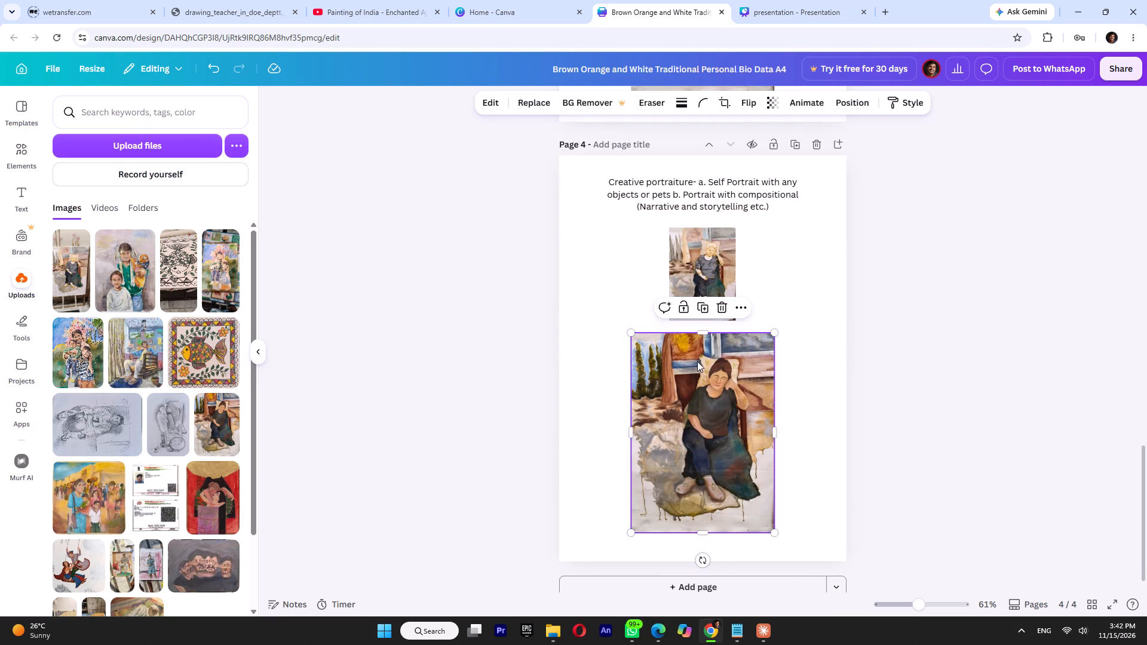
pyautogui.press('Delete')
pyautogui.click(692, 261)
pyautogui.press('Delete')
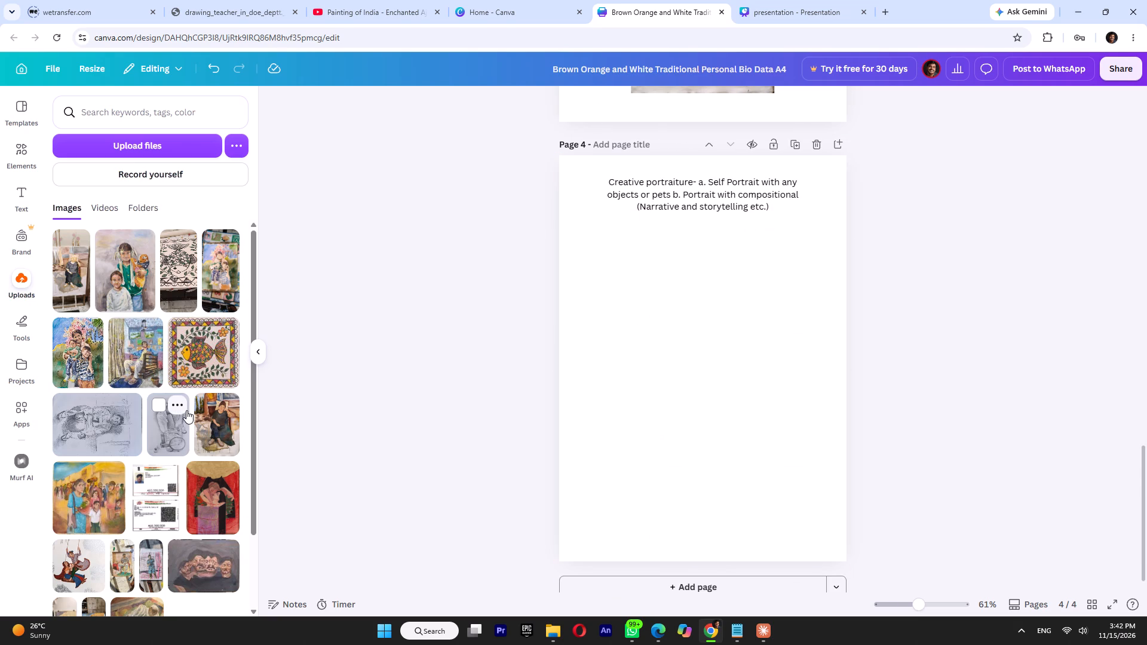
# Copy the two in-progress crowd paintings from slide 5 of the presentation and paste them onto page 4 of the portfolio.
pyautogui.click(762, 0)
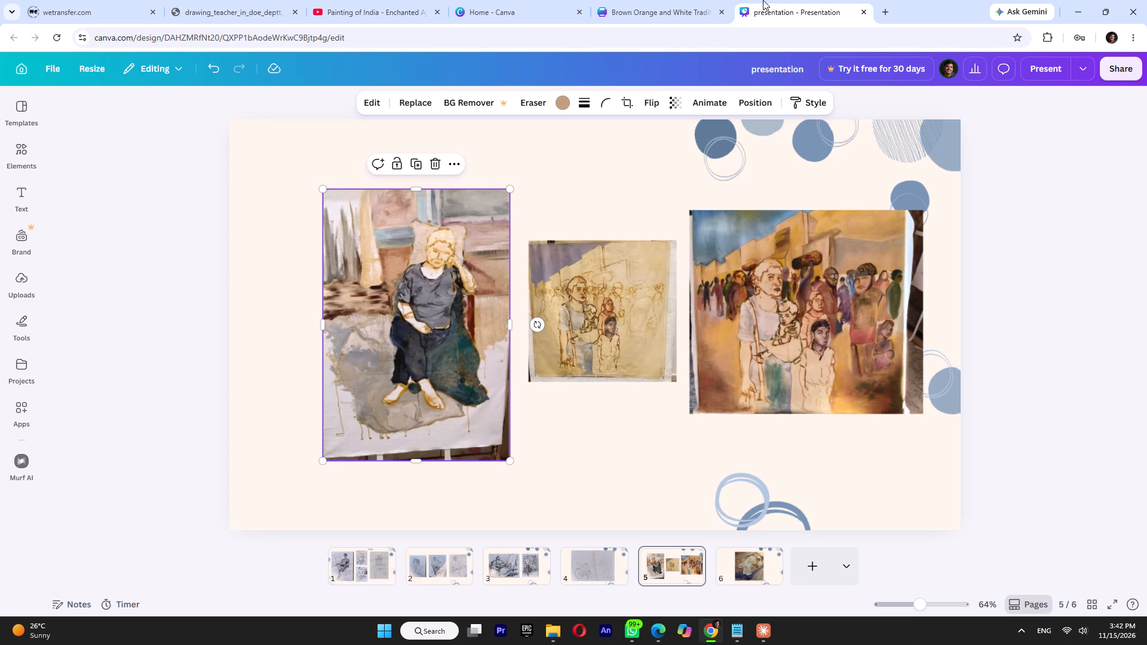
pyautogui.click(769, 335)
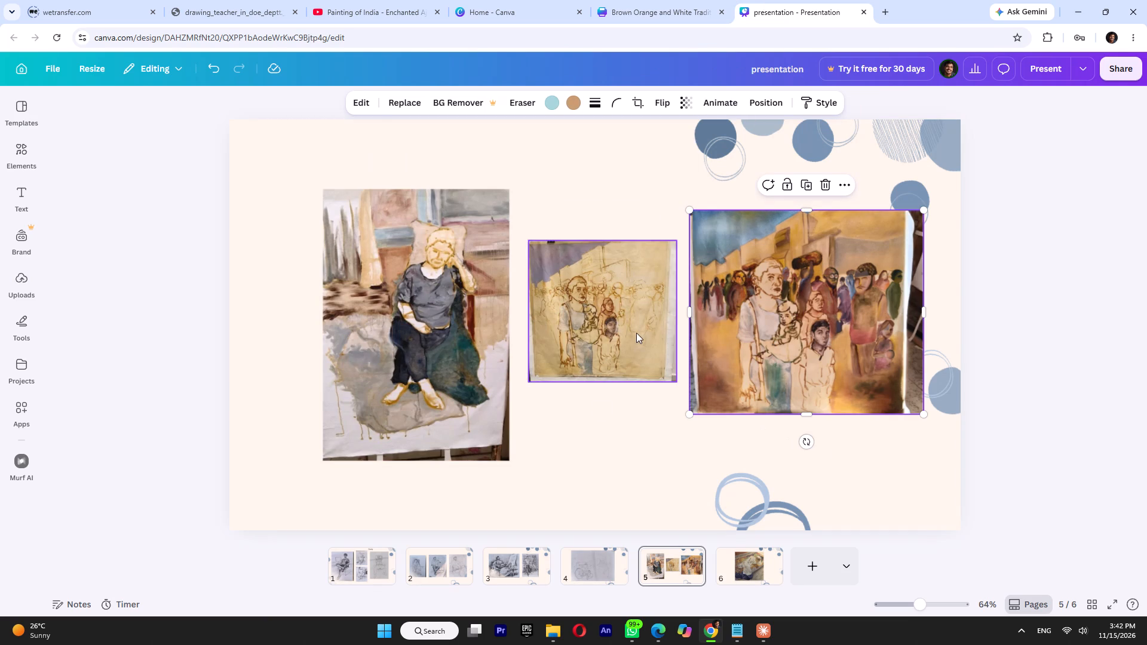
pyautogui.click(636, 333)
pyautogui.keyDown('shift'); pyautogui.click(772, 324); pyautogui.keyUp('shift')
pyautogui.hotkey('ctrl', 'c')
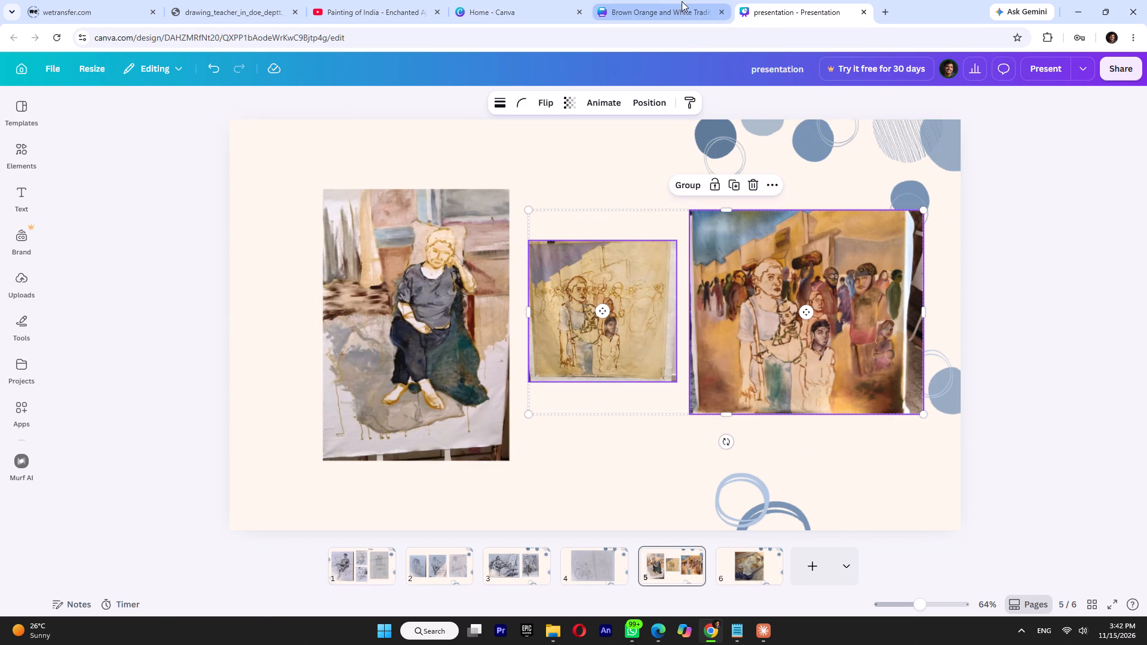
pyautogui.click(668, 1)
pyautogui.click(721, 394)
pyautogui.hotkey('ctrl', 'v')
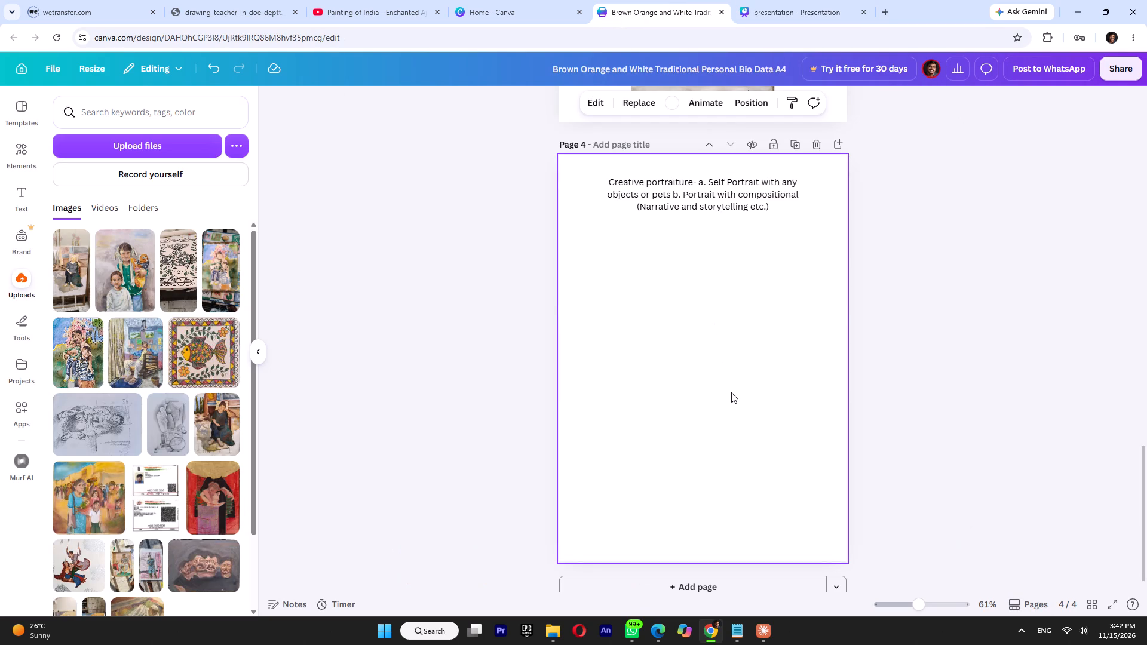
# Move the two pasted crowd paintings below the page 4 heading and scale them down together.
pyautogui.moveTo(759, 253); pyautogui.dragTo(757, 326)
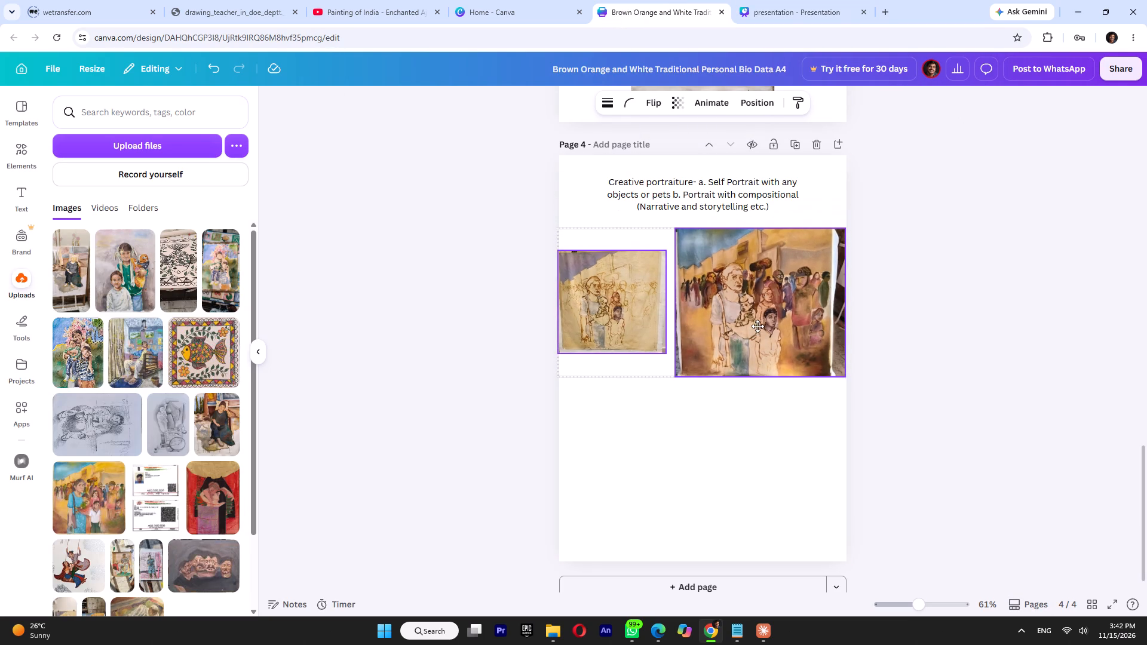
pyautogui.moveTo(757, 326); pyautogui.dragTo(757, 330)
pyautogui.moveTo(847, 382); pyautogui.dragTo(796, 343)
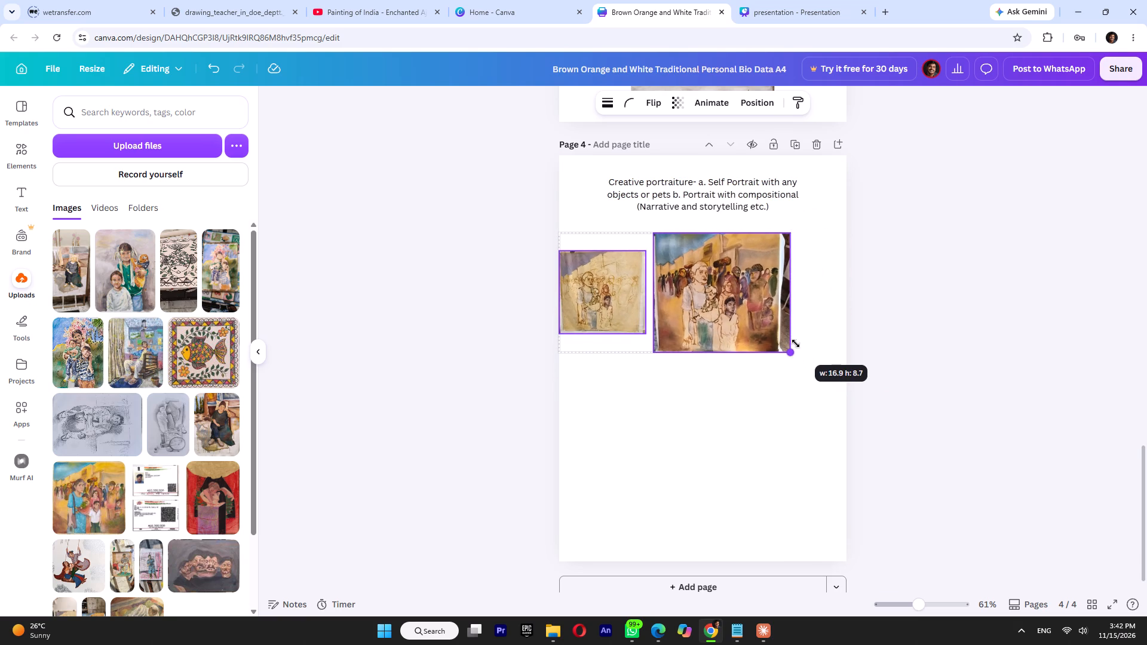
pyautogui.moveTo(796, 343); pyautogui.dragTo(782, 337)
pyautogui.click(743, 387)
# Shrink the more developed crowd painting to match the early sketch stage, and centre the pair side by side beneath the heading.
pyautogui.click(695, 250)
pyautogui.moveTo(692, 314); pyautogui.dragTo(691, 302)
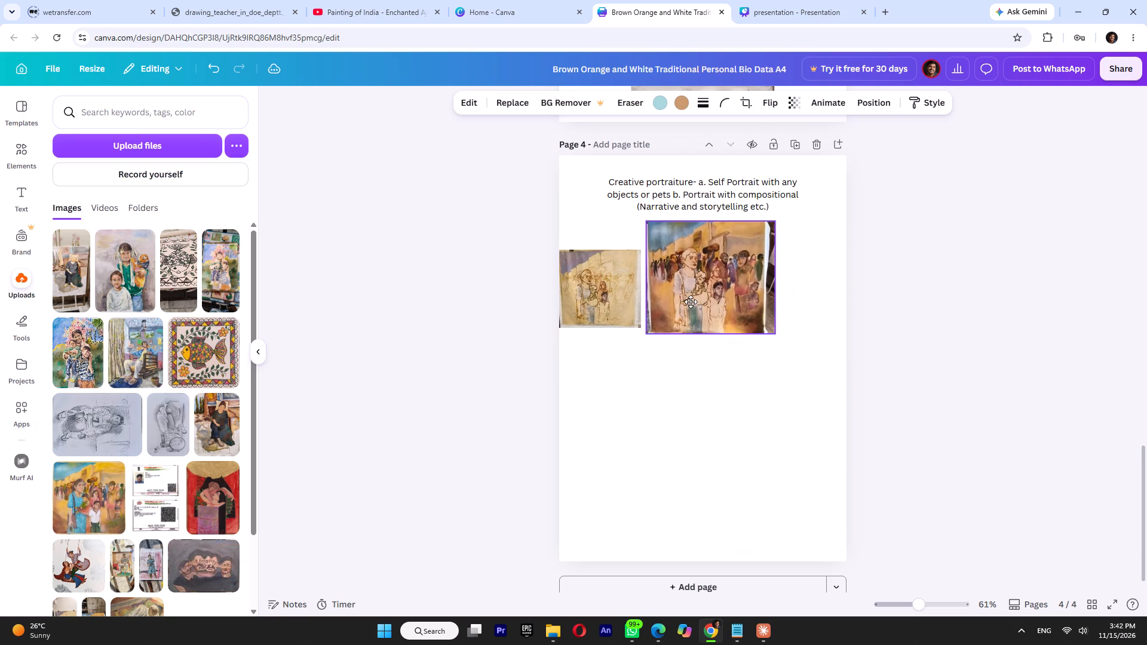
pyautogui.moveTo(691, 302); pyautogui.dragTo(691, 297)
pyautogui.moveTo(774, 214); pyautogui.dragTo(752, 263)
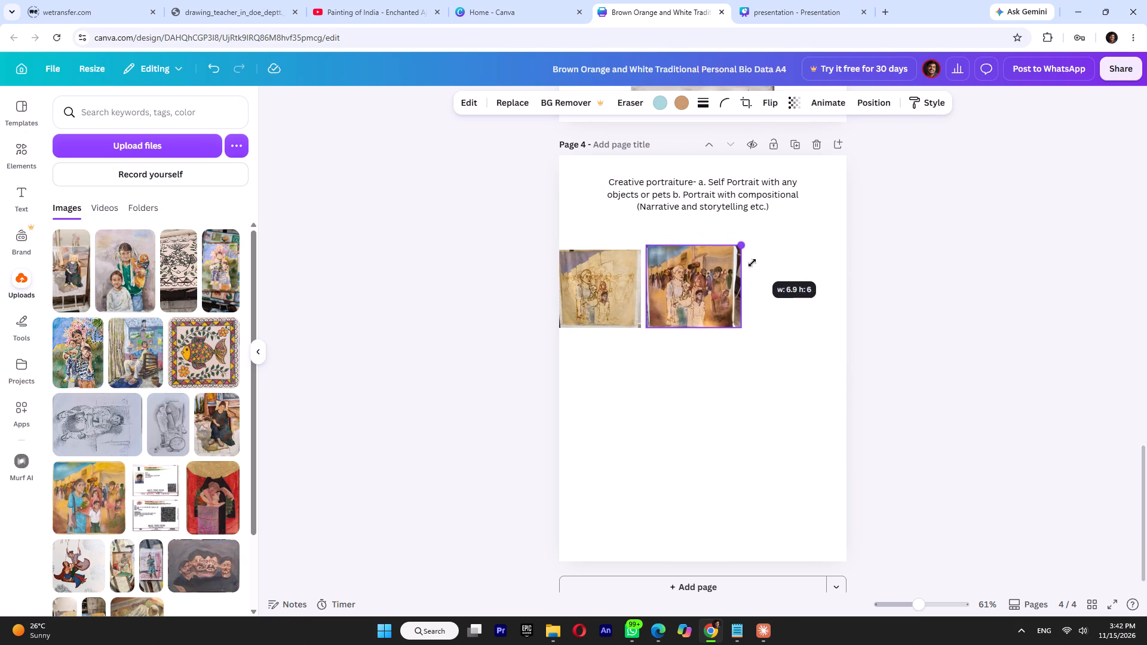
pyautogui.moveTo(752, 263); pyautogui.dragTo(750, 267)
pyautogui.keyDown('shift'); pyautogui.click(606, 303); pyautogui.keyUp('shift')
pyautogui.moveTo(677, 303); pyautogui.dragTo(730, 296)
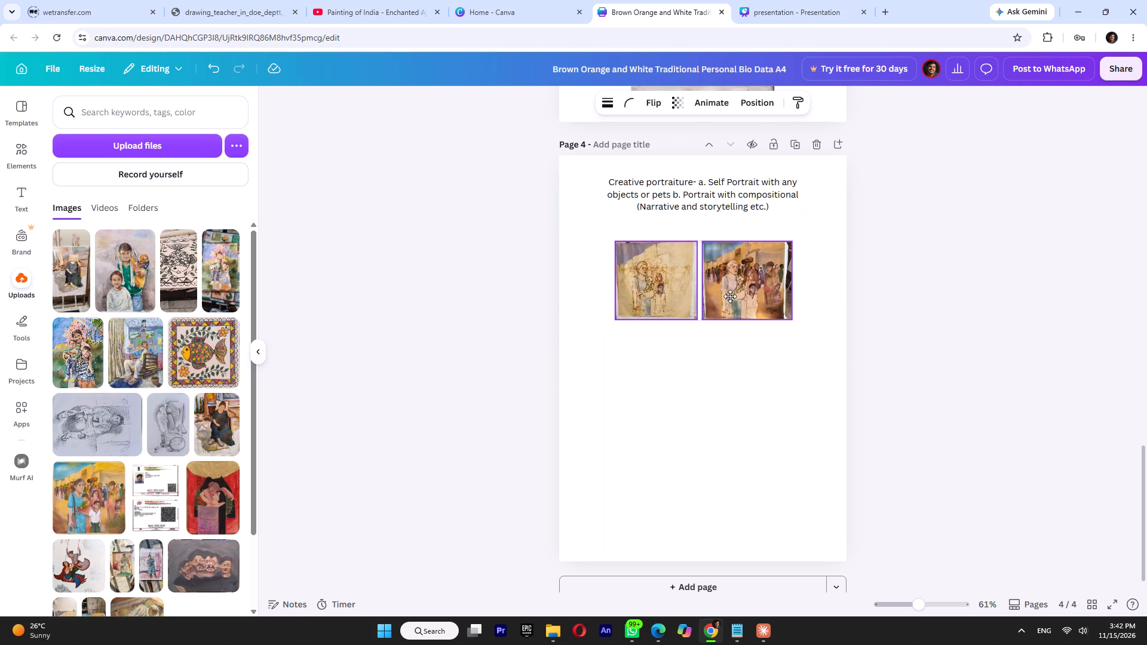
pyautogui.moveTo(730, 296); pyautogui.dragTo(734, 297)
pyautogui.click(871, 288)
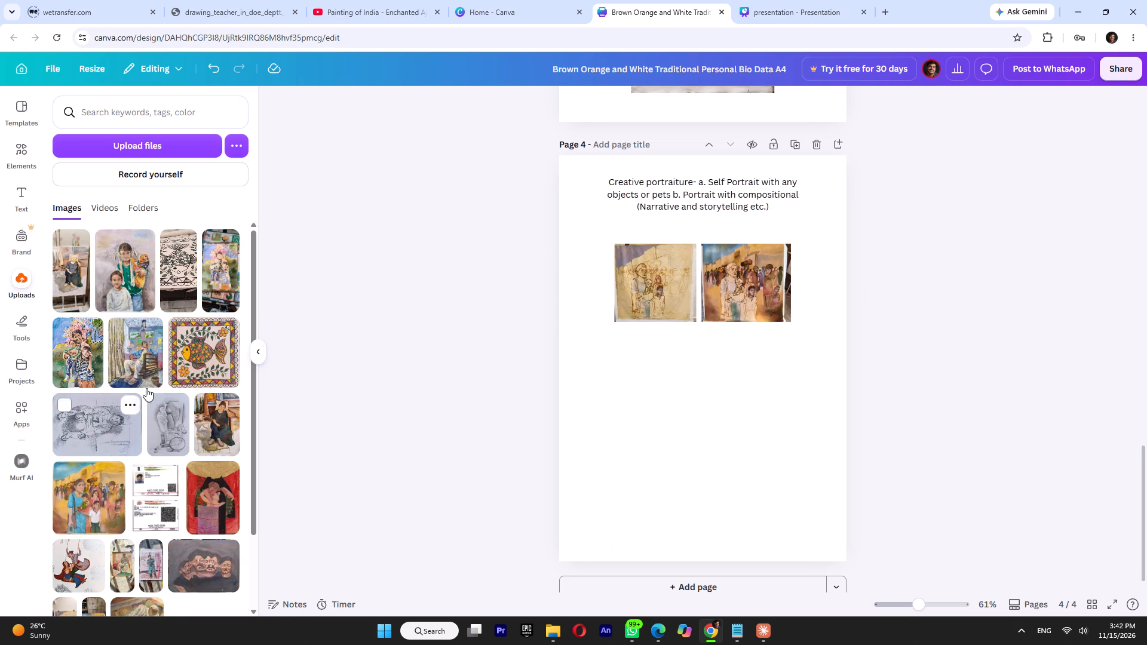
# Add the uploaded finished crowd painting to page 4, slightly reduced and centred below the two in-progress versions.
pyautogui.scroll(6, 158, 419)
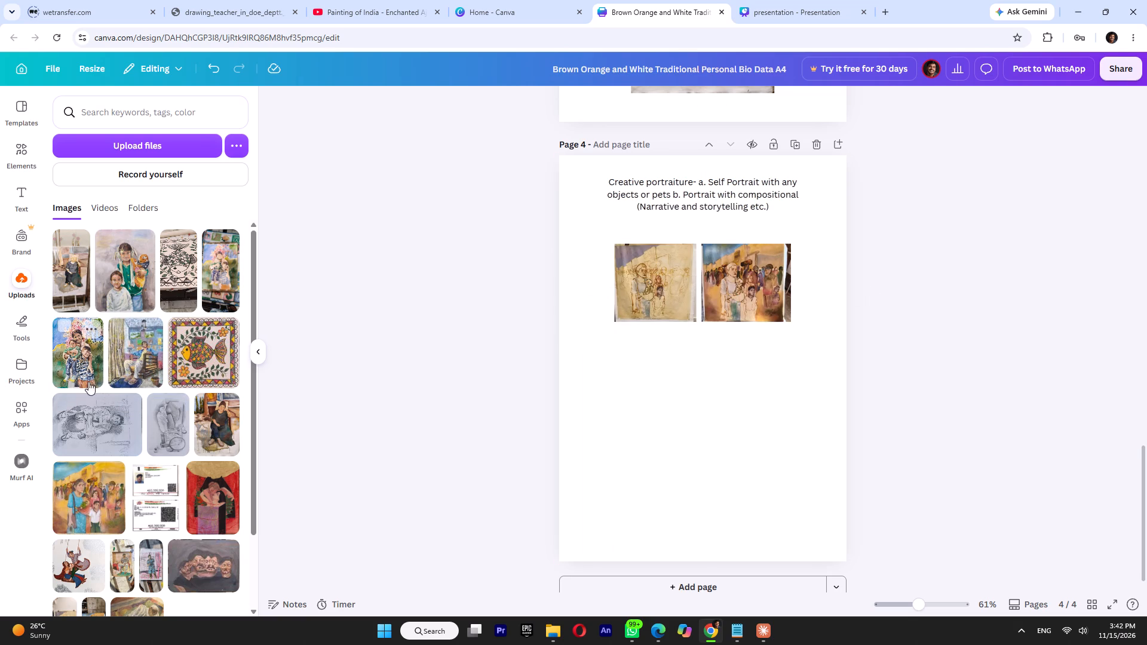
pyautogui.click(94, 500)
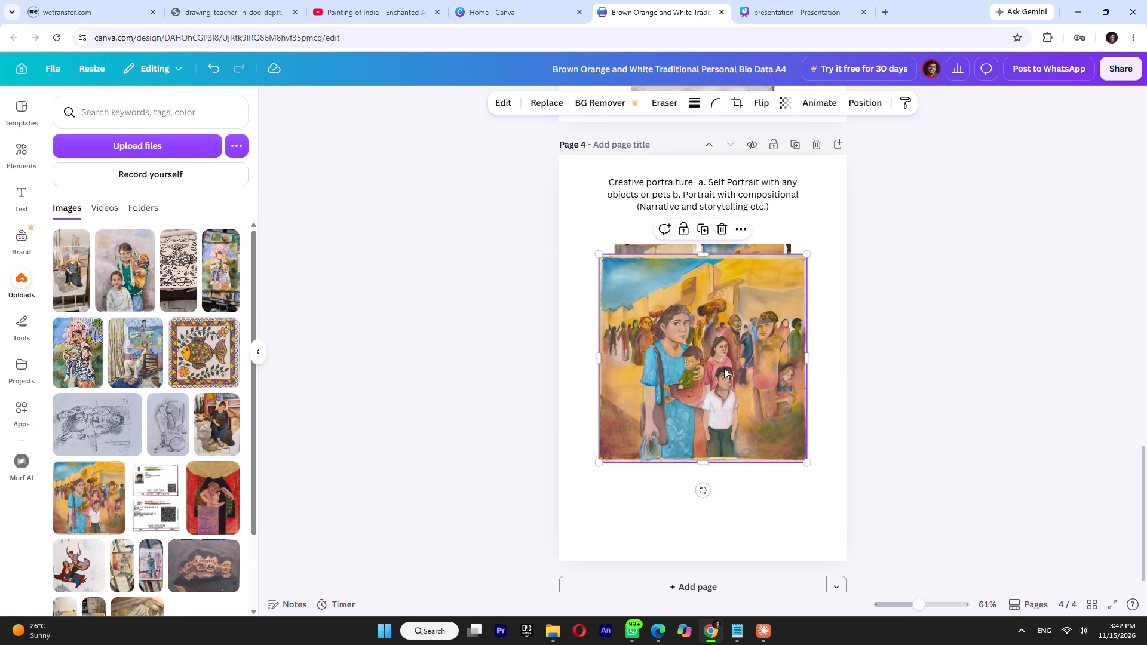
pyautogui.moveTo(724, 370); pyautogui.dragTo(729, 452)
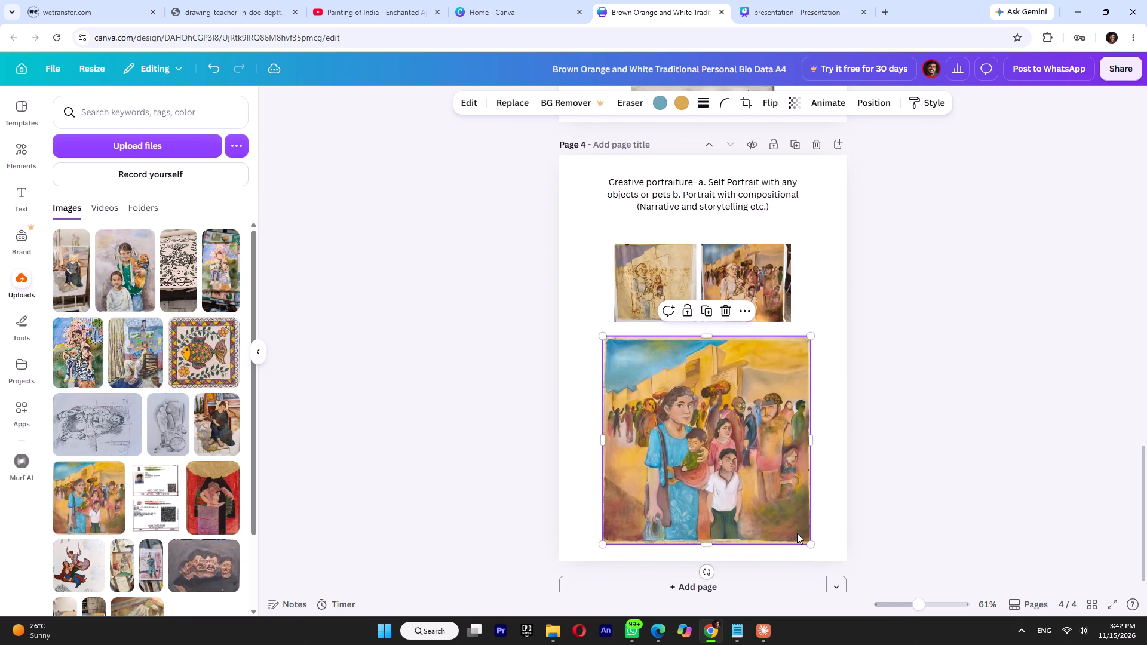
pyautogui.moveTo(813, 543); pyautogui.dragTo(807, 527)
pyautogui.click(702, 480)
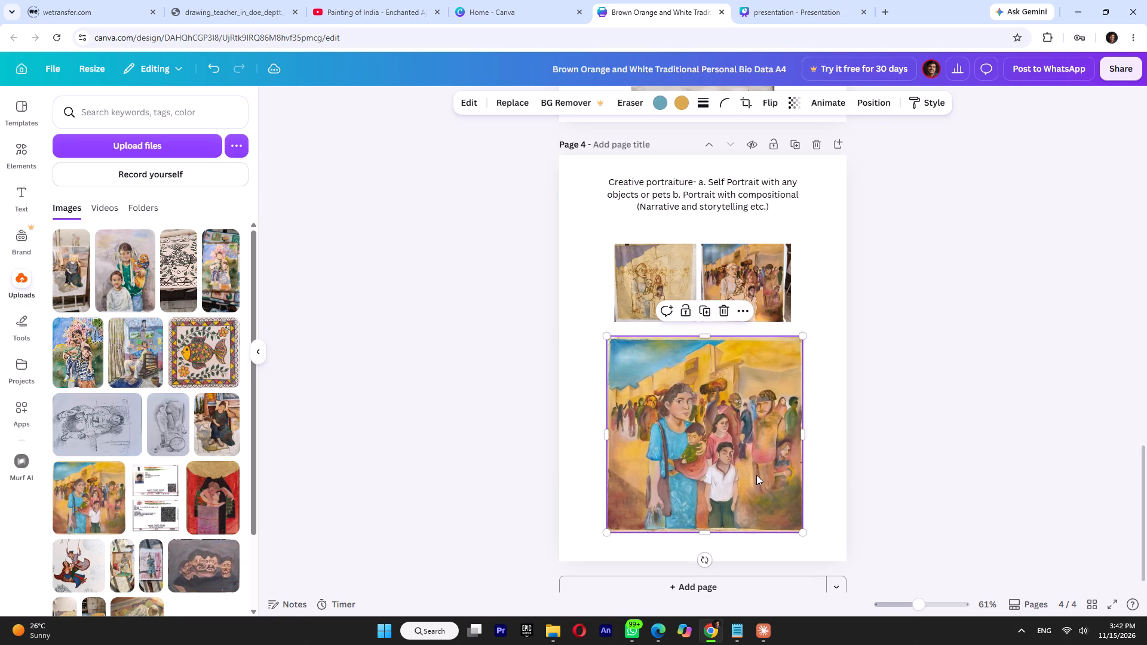
pyautogui.click(922, 417)
# Review the headings and artwork layouts on the portraiture pages, comparing pages 3 and 4.
pyautogui.scroll(9, 847, 364)
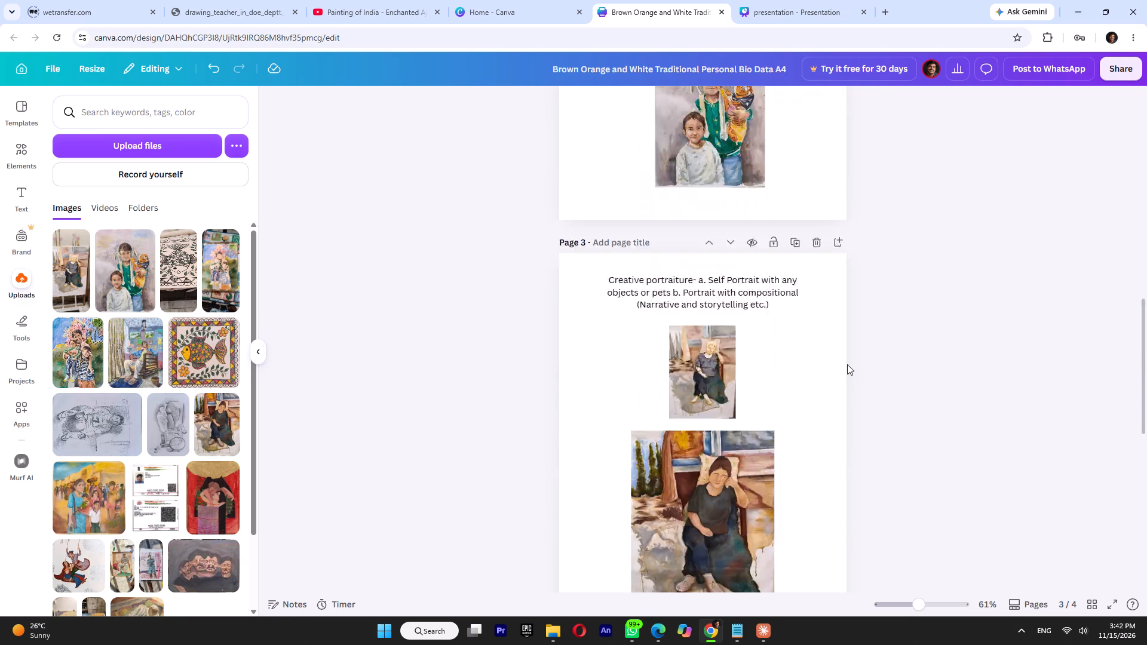
pyautogui.scroll(6, 847, 364)
pyautogui.scroll(-9, 848, 364)
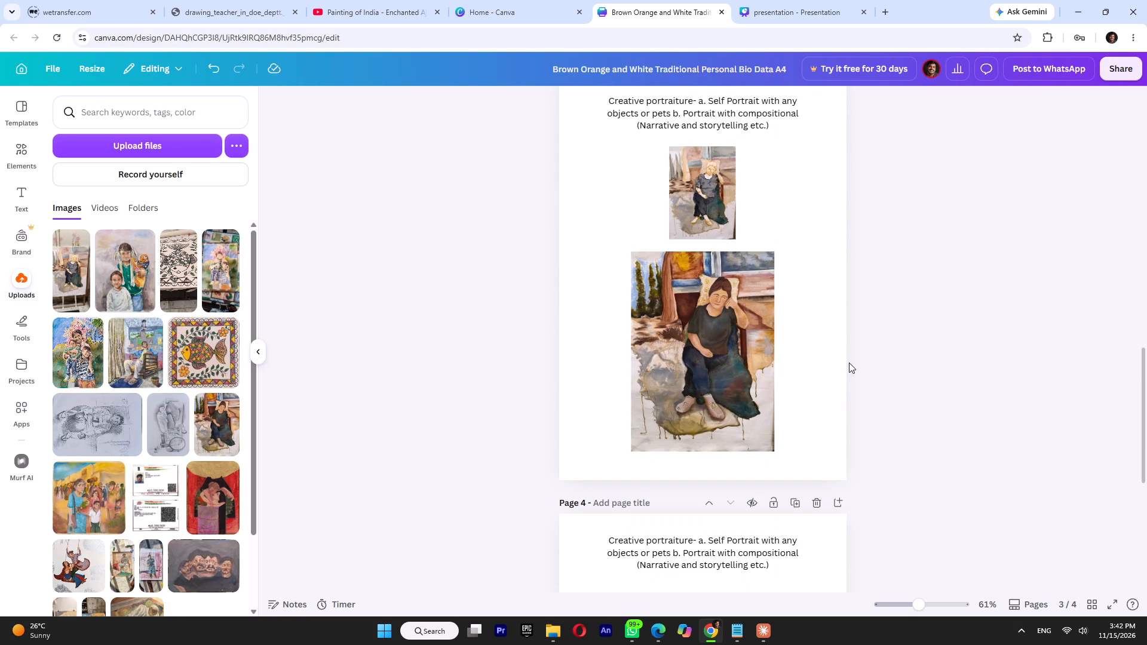
pyautogui.scroll(4, 849, 363)
pyautogui.scroll(-11, 849, 363)
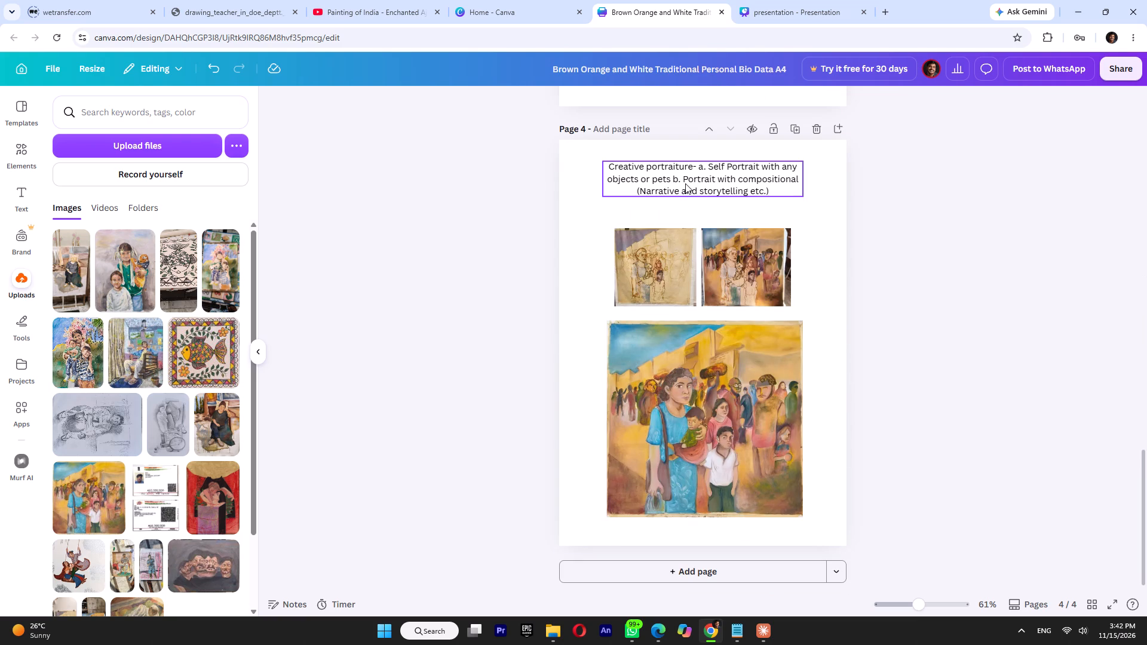
pyautogui.scroll(7, 729, 236)
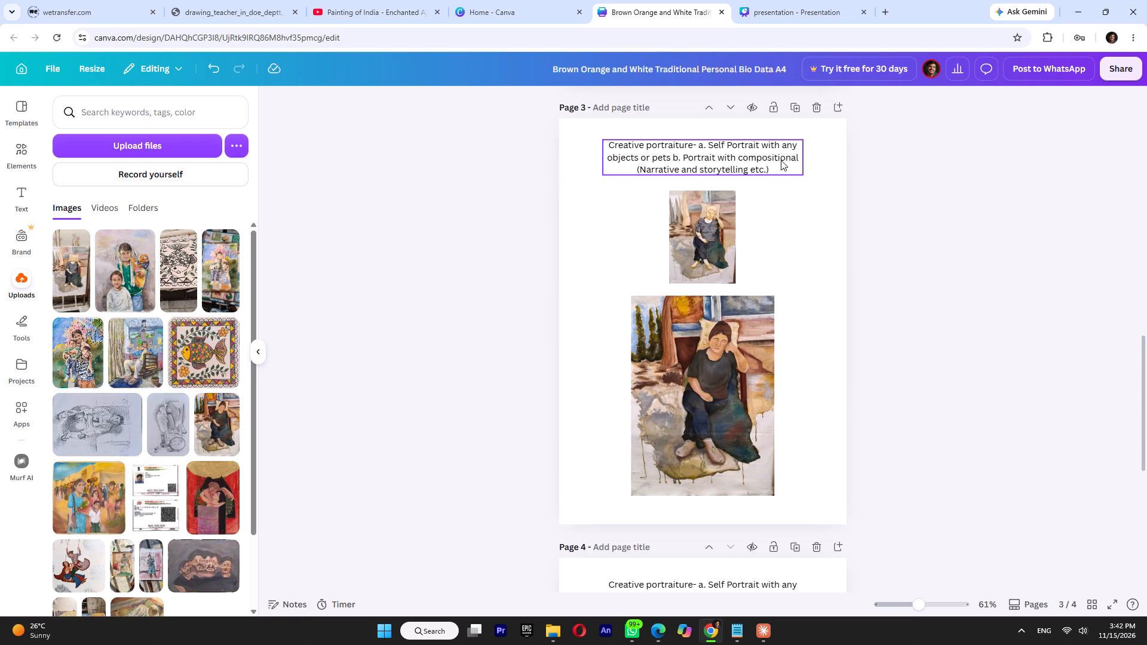
pyautogui.click(803, 220)
pyautogui.click(906, 233)
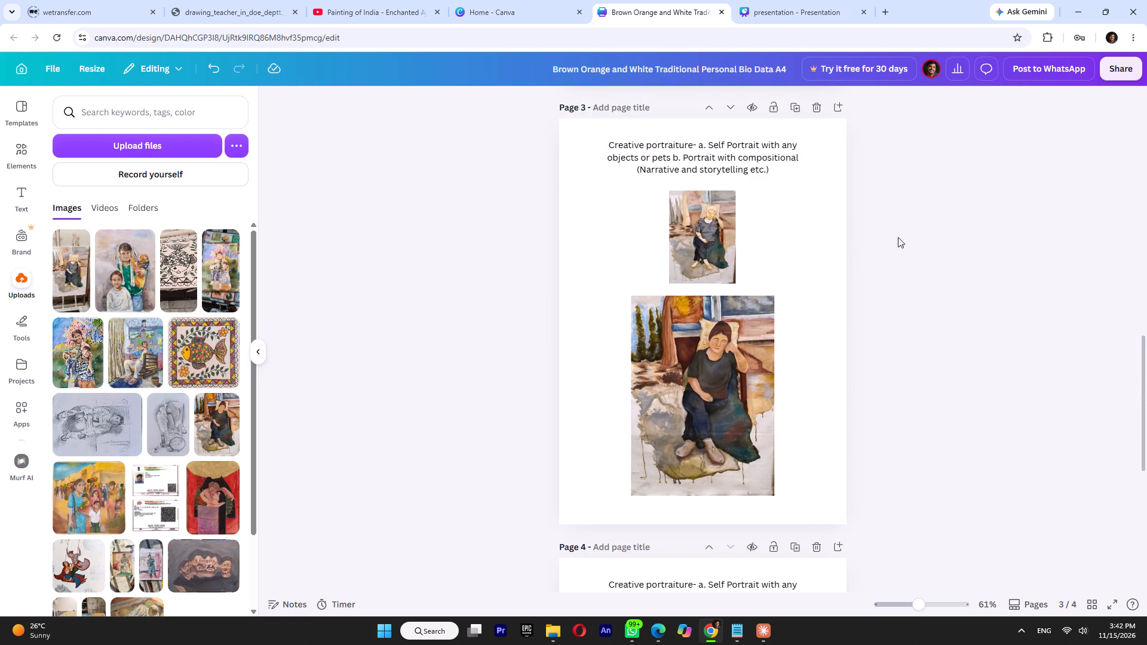
# Duplicate page 3 with the seated woman paintings.
pyautogui.scroll(4, 844, 253)
pyautogui.click(795, 342)
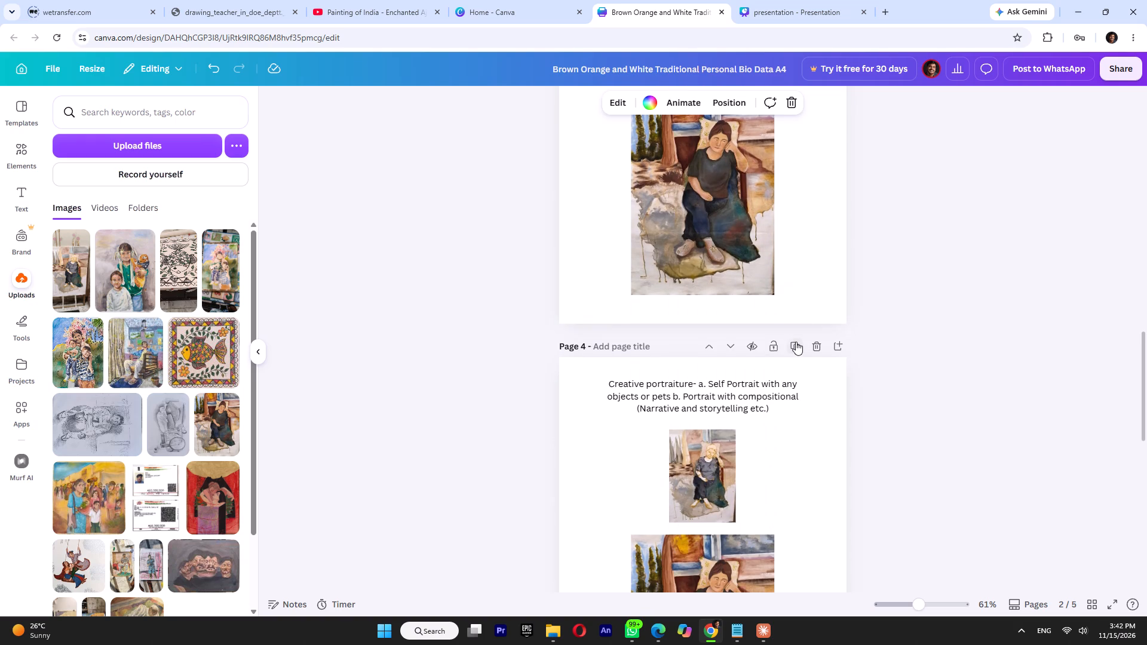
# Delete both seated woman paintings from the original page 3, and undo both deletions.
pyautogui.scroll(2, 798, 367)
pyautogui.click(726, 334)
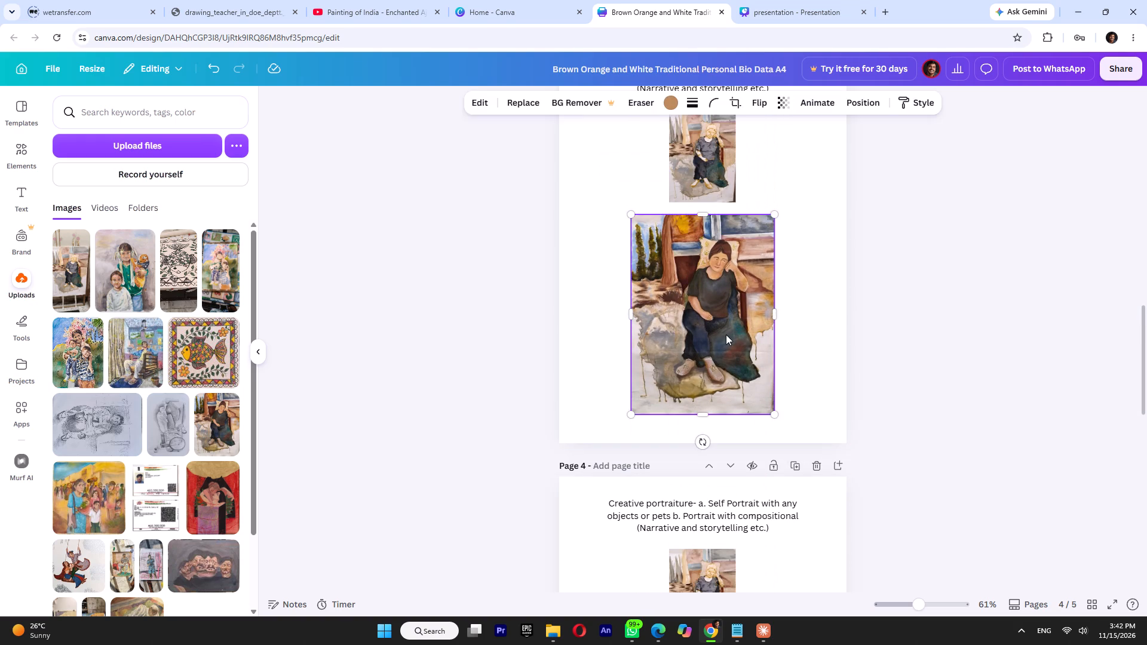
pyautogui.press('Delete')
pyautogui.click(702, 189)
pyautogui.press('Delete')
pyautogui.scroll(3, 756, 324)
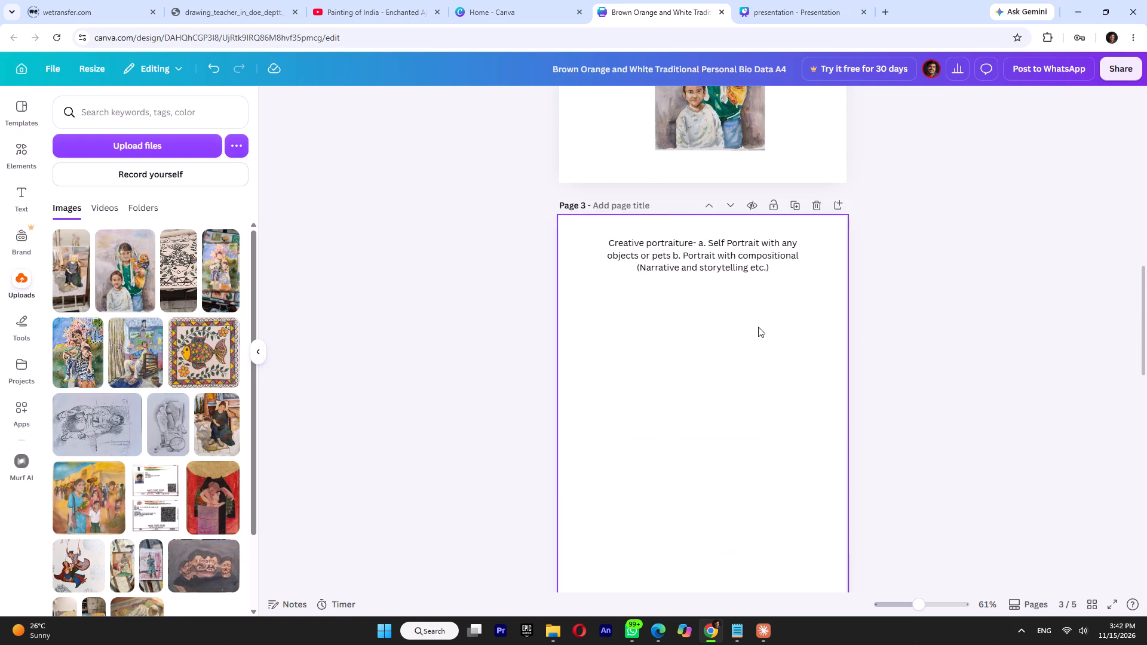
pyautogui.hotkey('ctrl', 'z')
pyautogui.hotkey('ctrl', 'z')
# Delete both seated woman paintings from the duplicated page 4, leaving only the Creative portraiture heading.
pyautogui.scroll(-7, 758, 326)
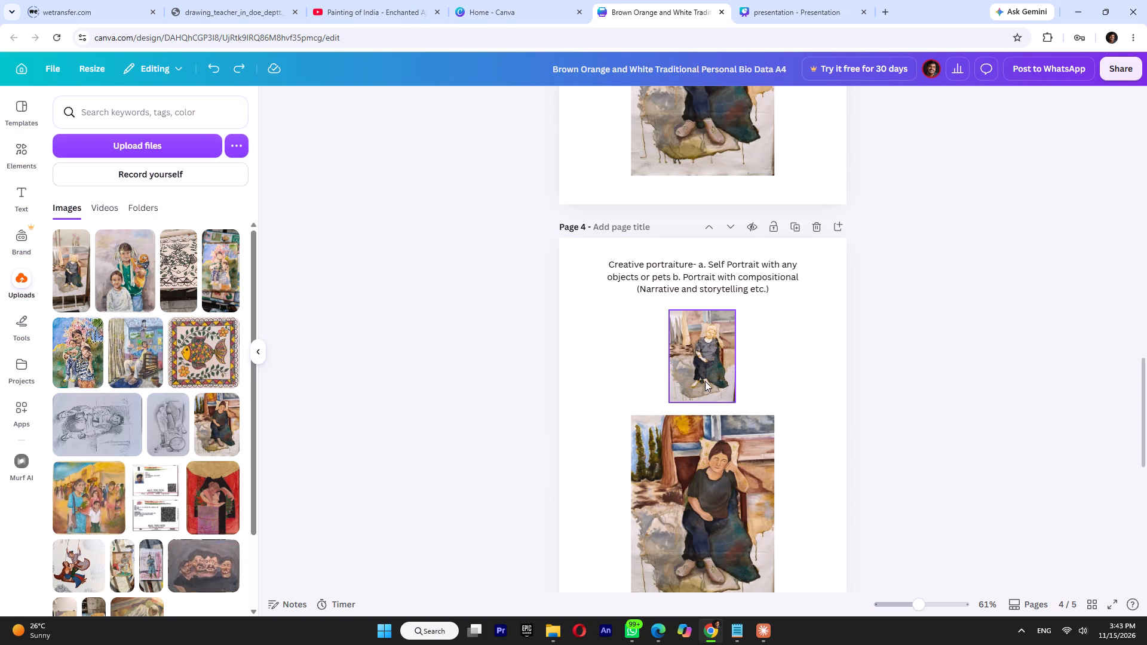
pyautogui.click(705, 381)
pyautogui.press('Delete')
pyautogui.click(709, 469)
pyautogui.press('Delete')
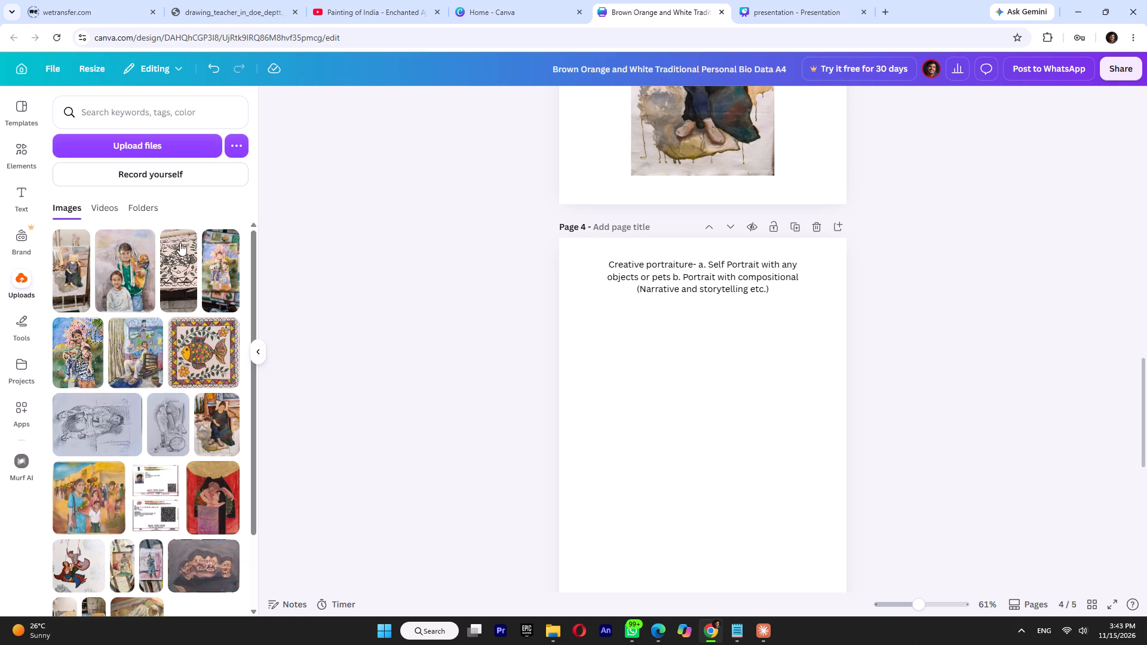
# Add the painting of the man seated on a wooden chair to page 4, shrink it and centre it below the heading.
pyautogui.click(133, 346)
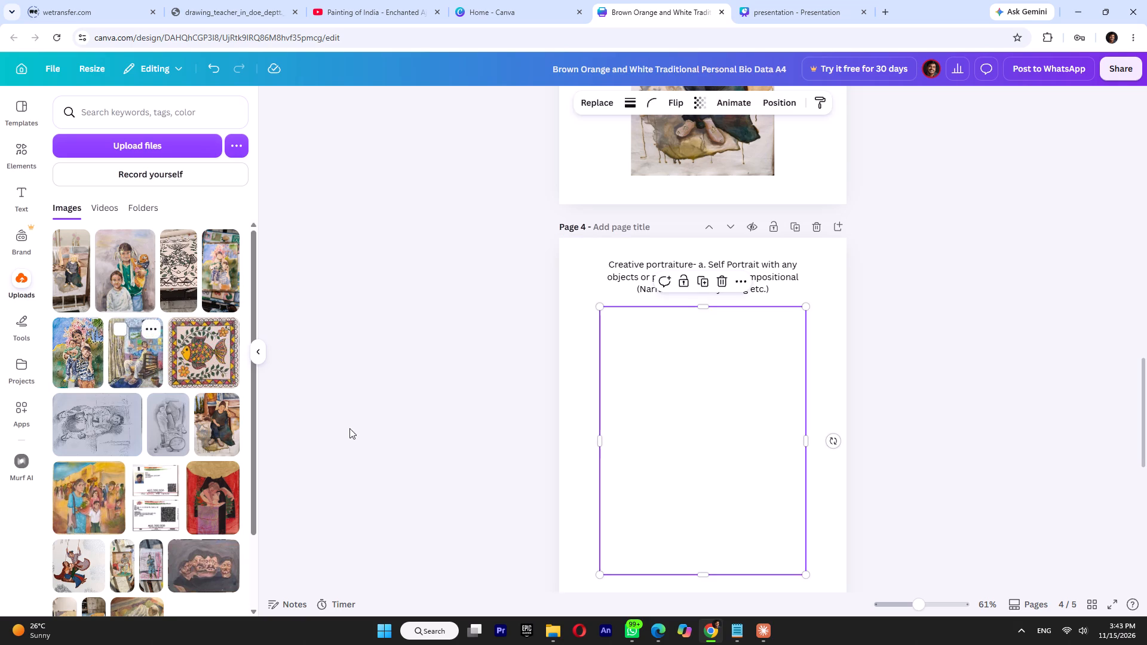
pyautogui.moveTo(806, 307); pyautogui.dragTo(806, 335)
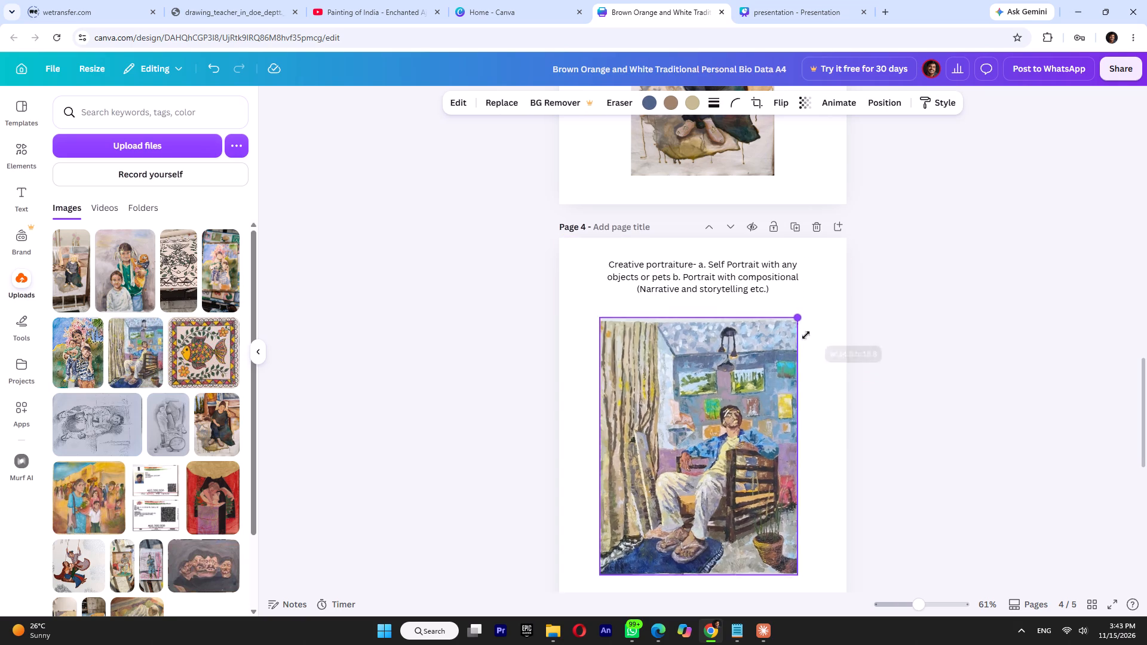
pyautogui.moveTo(806, 335); pyautogui.dragTo(798, 361)
pyautogui.scroll(-4, 826, 308)
pyautogui.moveTo(698, 284); pyautogui.dragTo(713, 282)
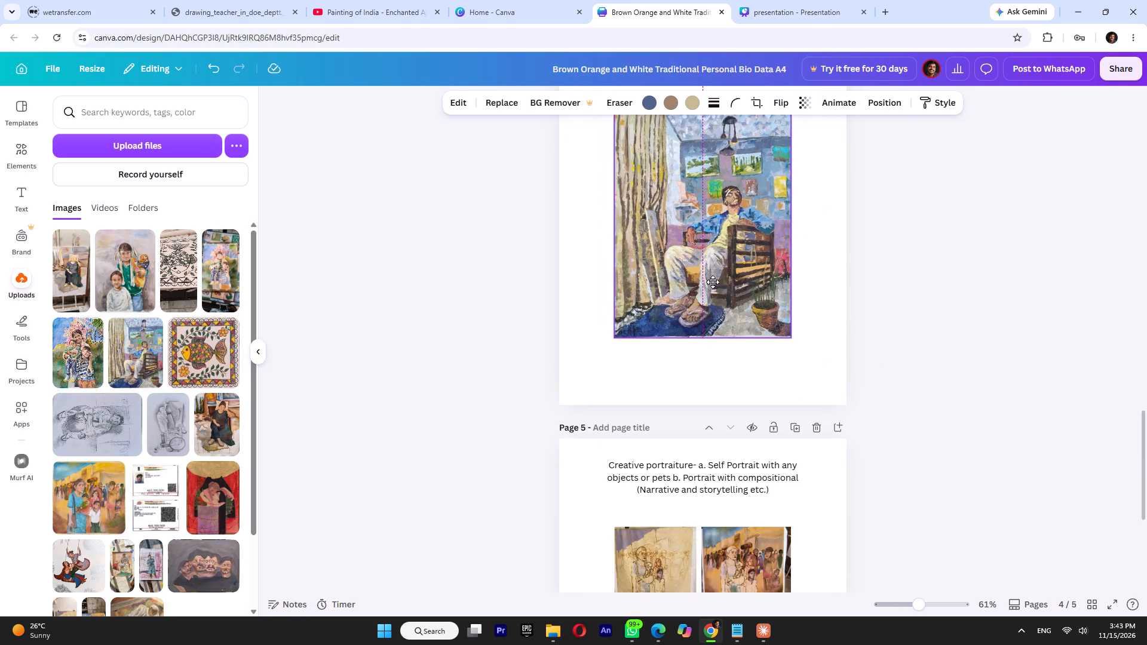
pyautogui.moveTo(713, 282); pyautogui.dragTo(713, 275)
pyautogui.scroll(3, 740, 348)
pyautogui.moveTo(697, 506); pyautogui.dragTo(697, 502)
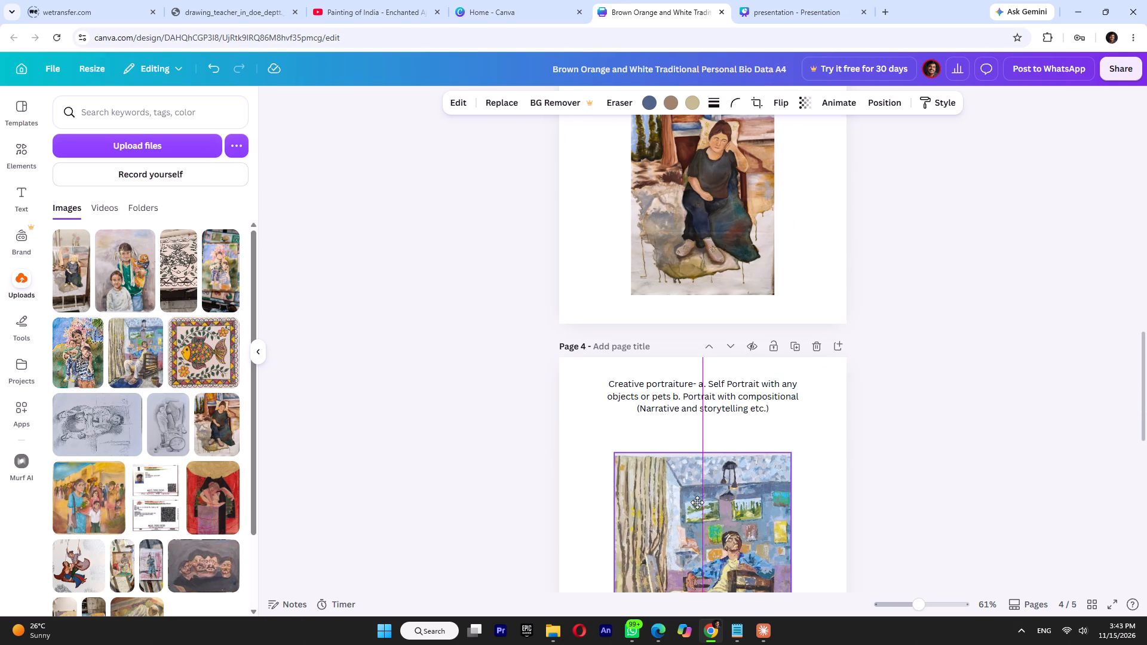
pyautogui.moveTo(697, 502); pyautogui.dragTo(697, 499)
pyautogui.keyDown('ctrl'); pyautogui.scroll(-4, 803, 358); pyautogui.keyUp('ctrl')
pyautogui.click(858, 412)
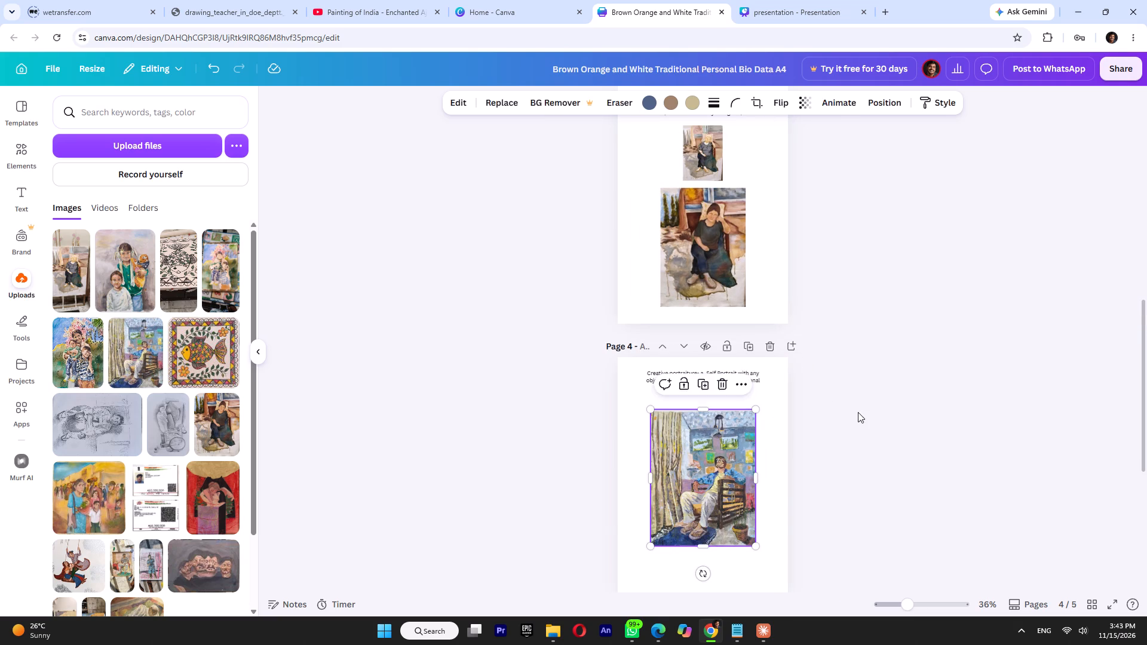
pyautogui.scroll(-2, 842, 385)
pyautogui.moveTo(706, 358); pyautogui.dragTo(705, 373)
pyautogui.click(879, 376)
# Review the headings and artwork layouts across pages 1 to 5.
pyautogui.scroll(4, 762, 355)
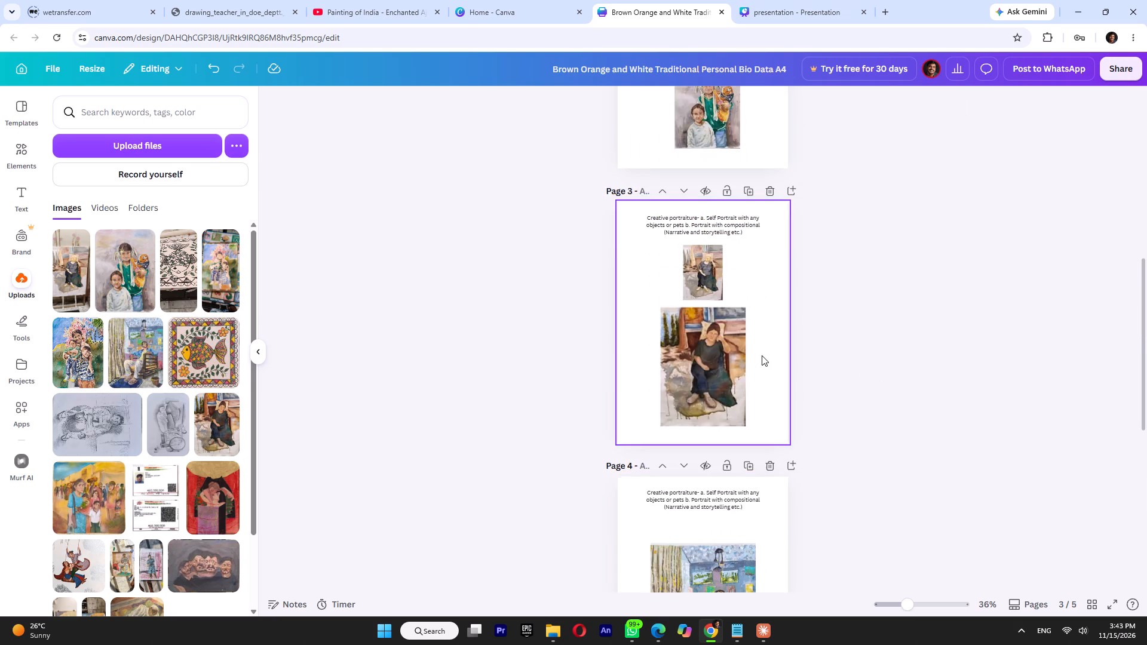
pyautogui.scroll(9, 762, 355)
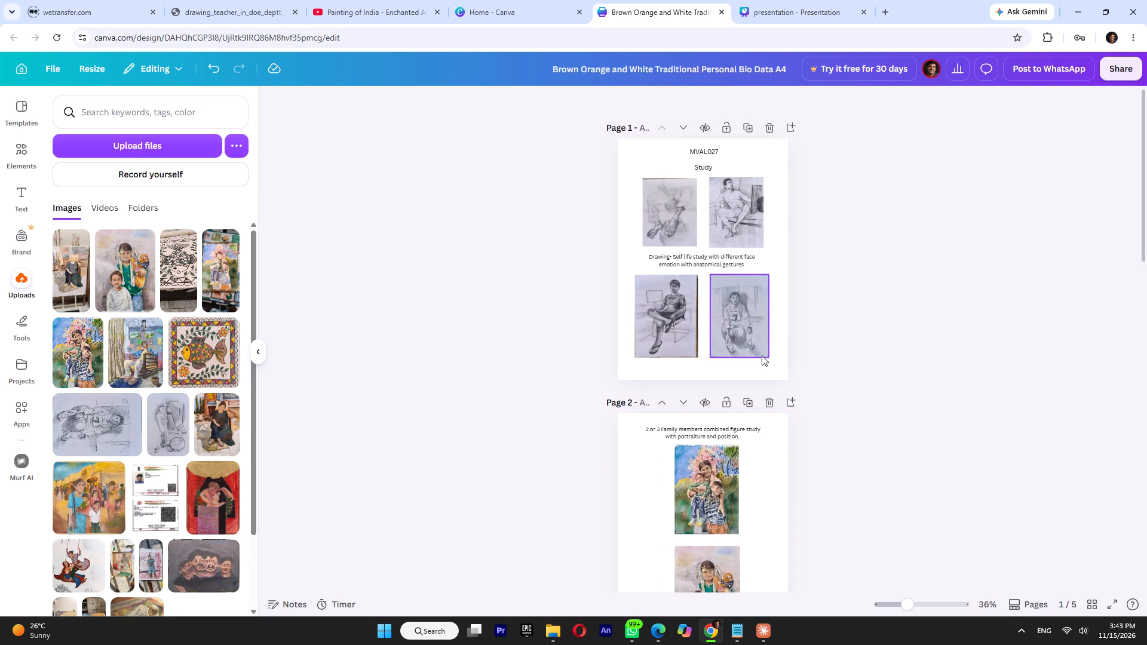
pyautogui.scroll(-6, 762, 357)
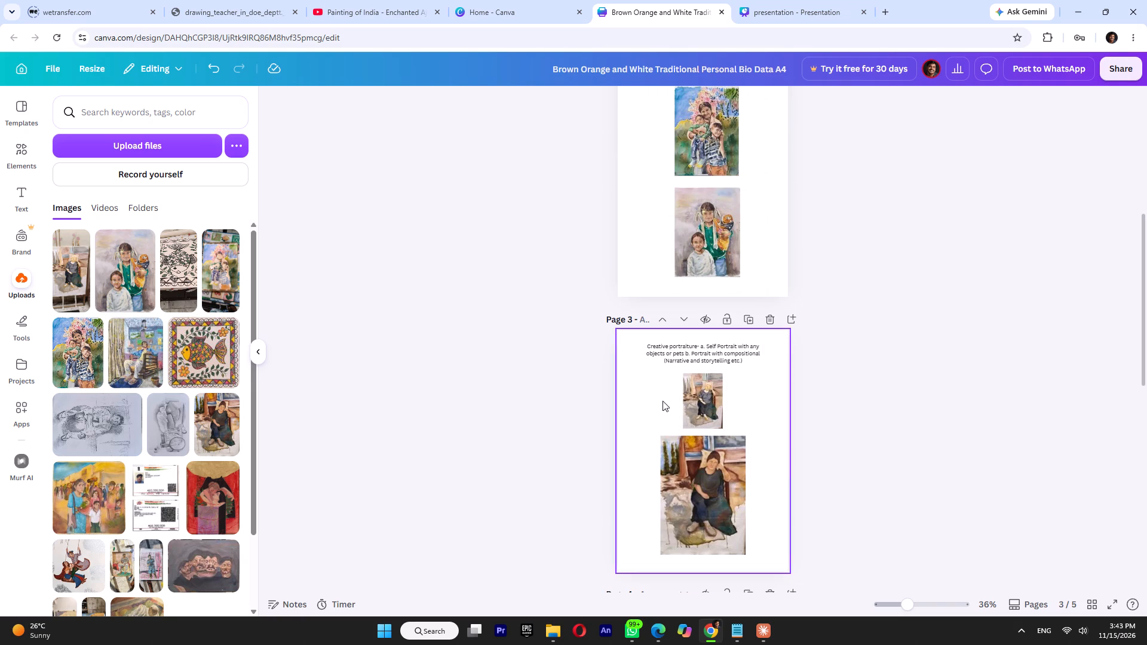
pyautogui.scroll(4, 720, 396)
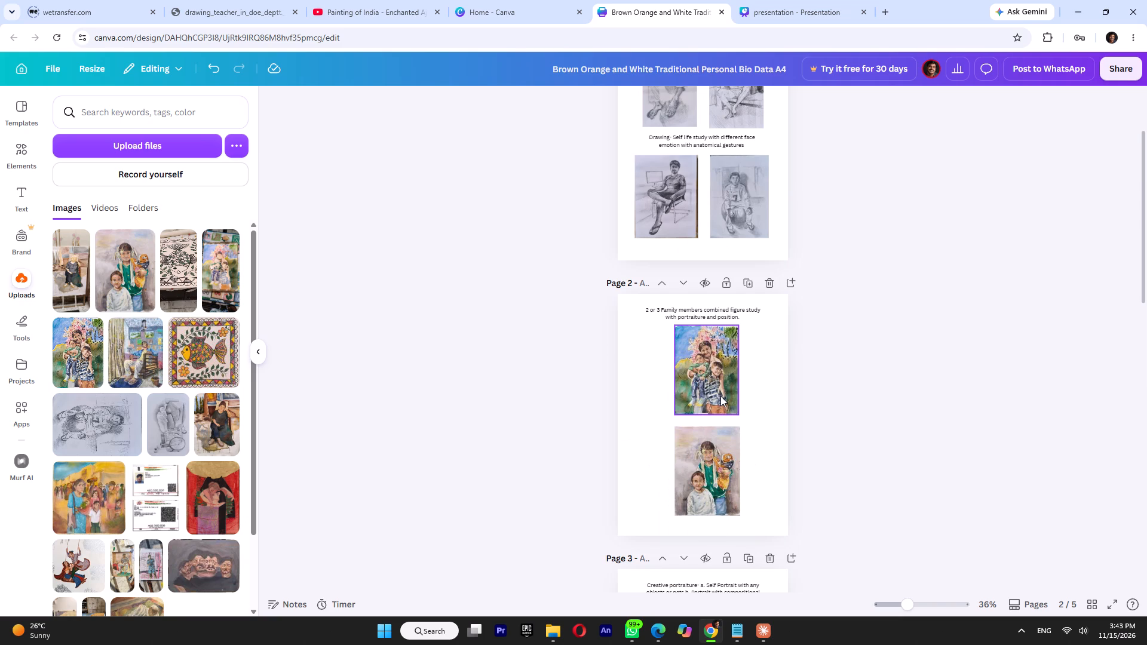
pyautogui.scroll(5, 720, 396)
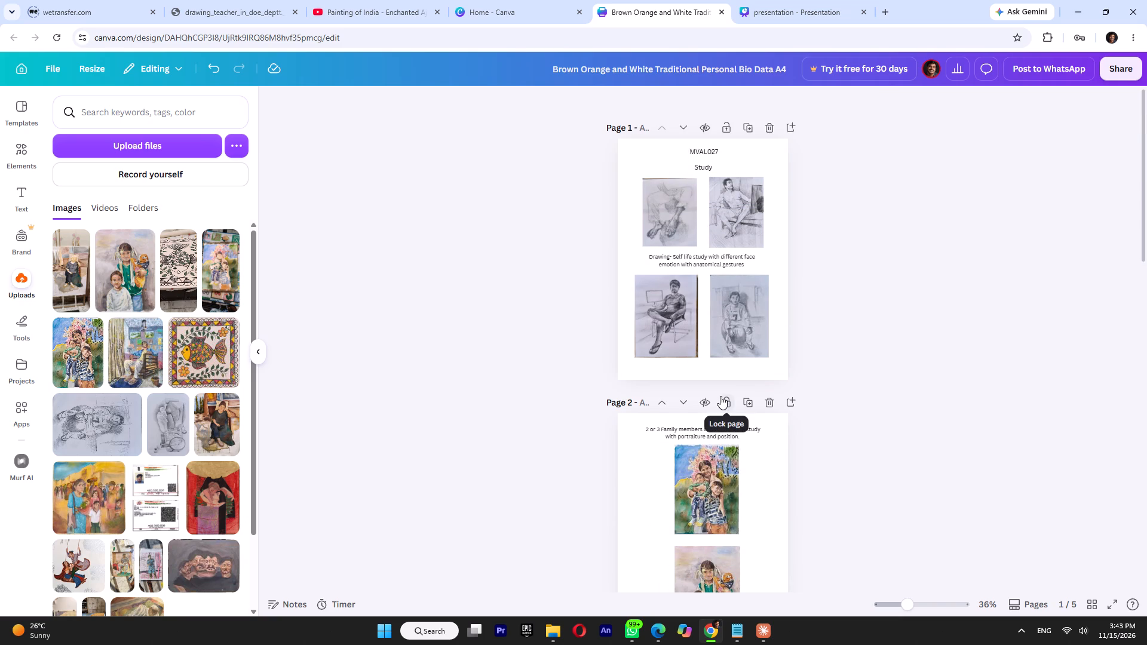
pyautogui.scroll(-9, 720, 396)
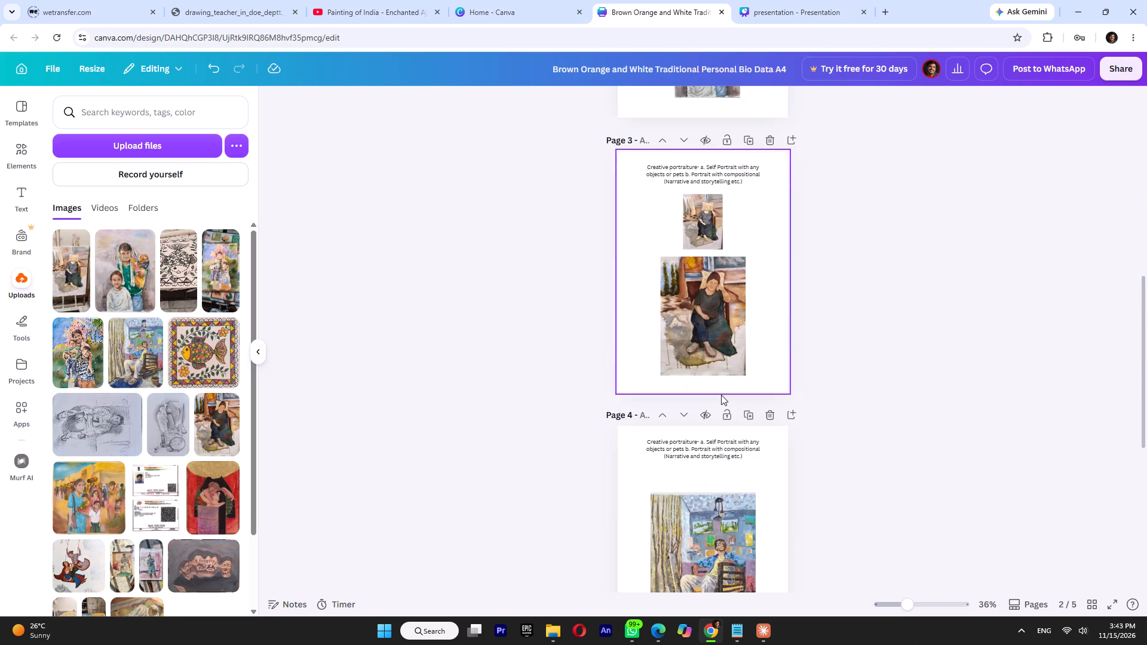
pyautogui.scroll(-6, 721, 395)
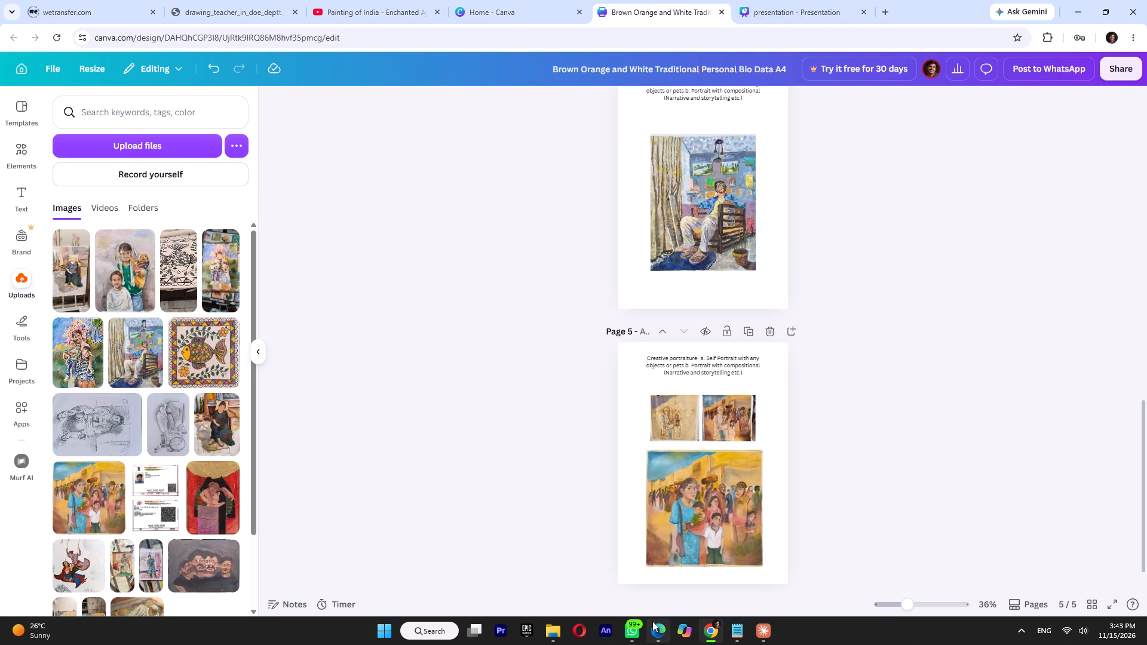
# Replace the page 5 heading with "Creative Painting composition:" copied from the MVAL 028 PDF in Edge, and shift it slightly down.
pyautogui.click(663, 634)
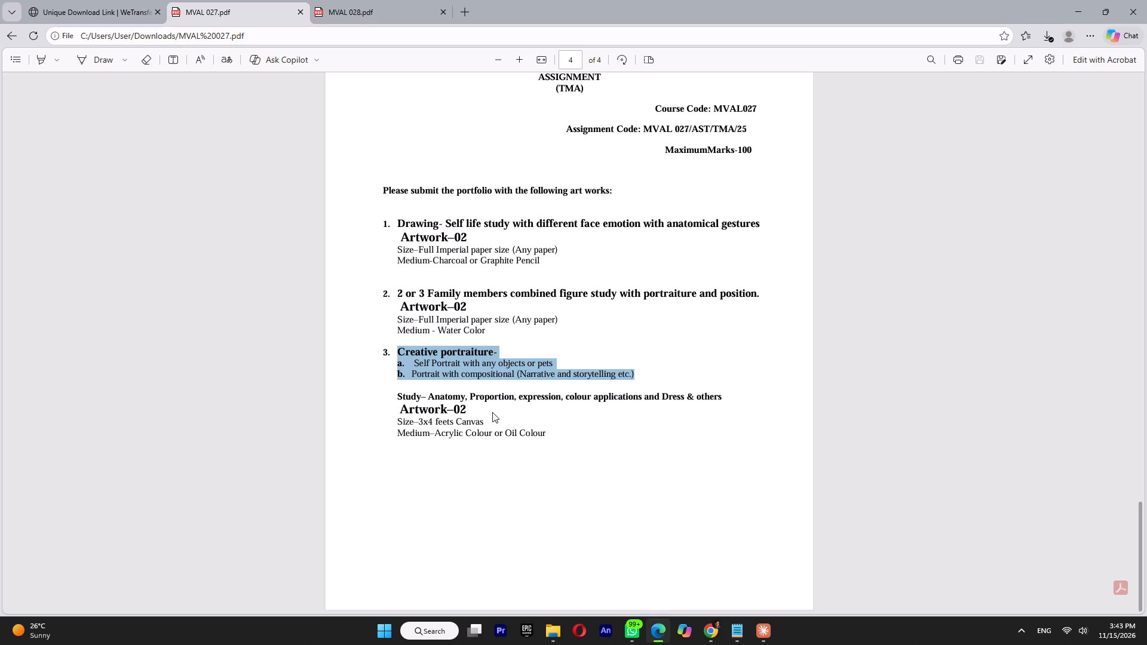
pyautogui.scroll(-5, 492, 412)
pyautogui.click(355, 4)
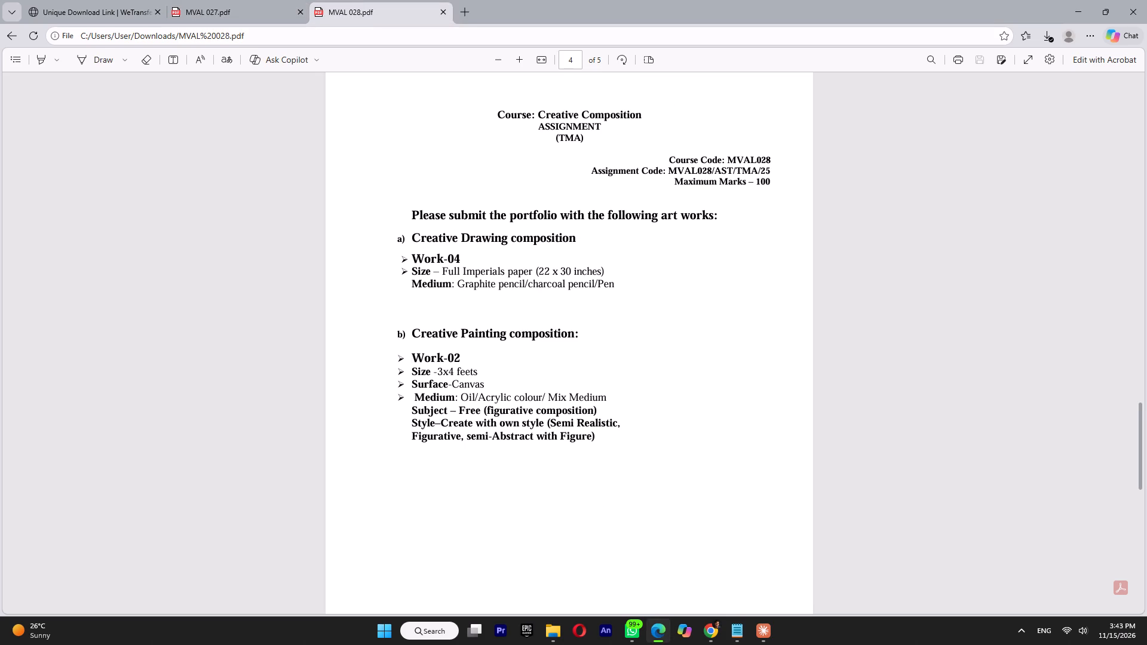
pyautogui.moveTo(412, 331); pyautogui.dragTo(583, 351)
pyautogui.hotkey('ctrl', 'c')
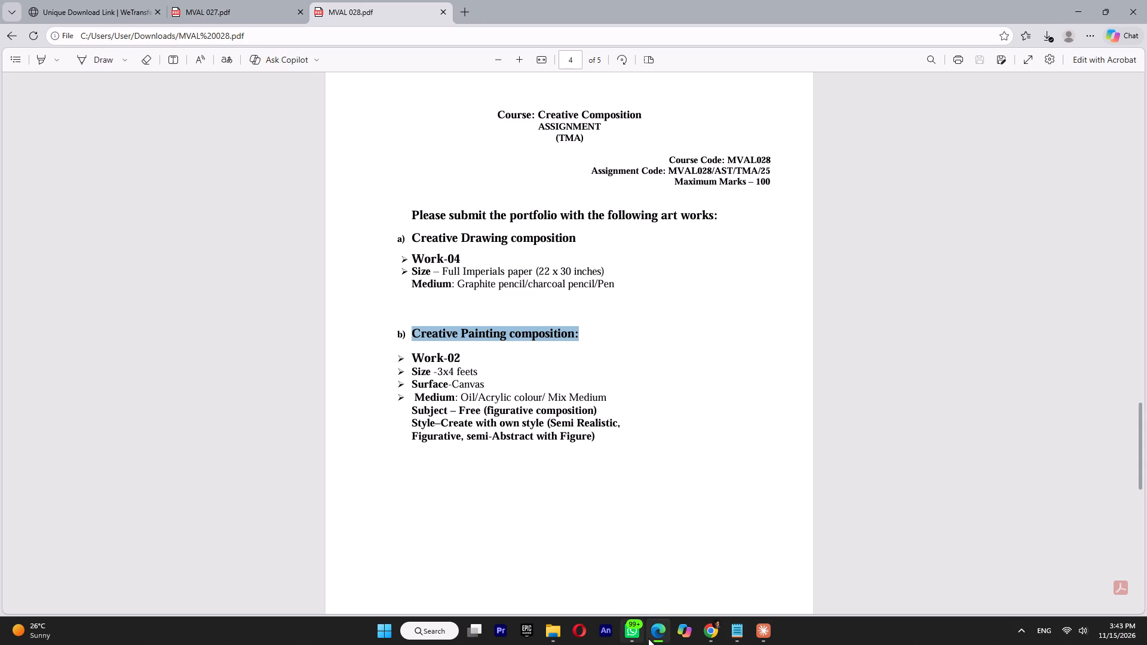
pyautogui.click(714, 630)
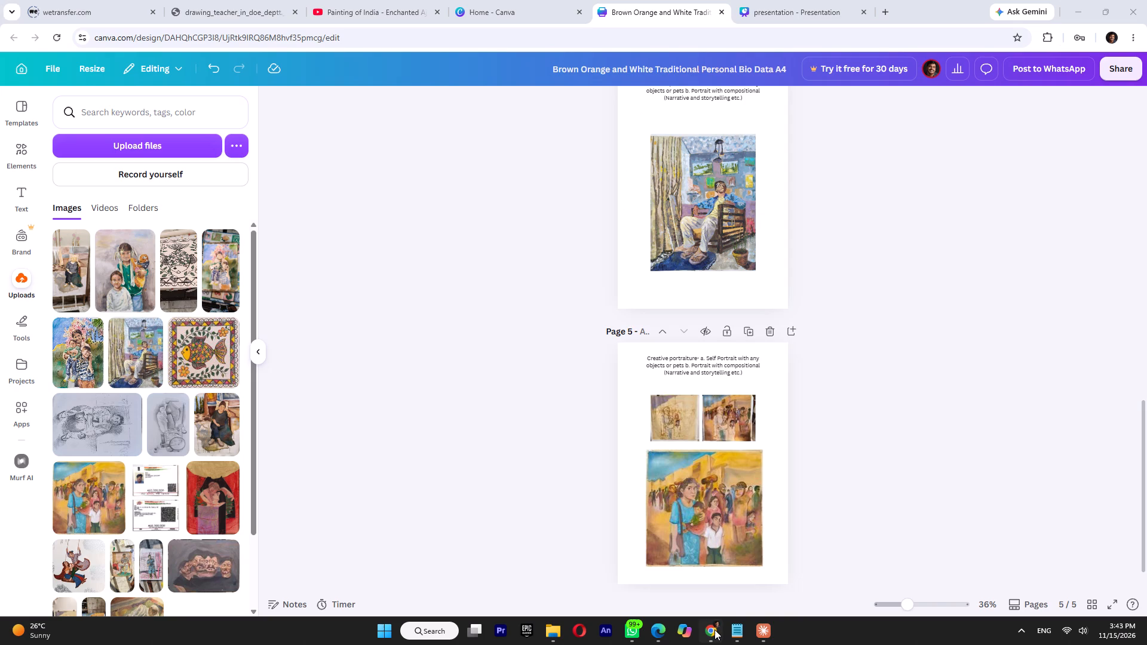
pyautogui.doubleClick(670, 365)
pyautogui.hotkey('ctrl', 'a')
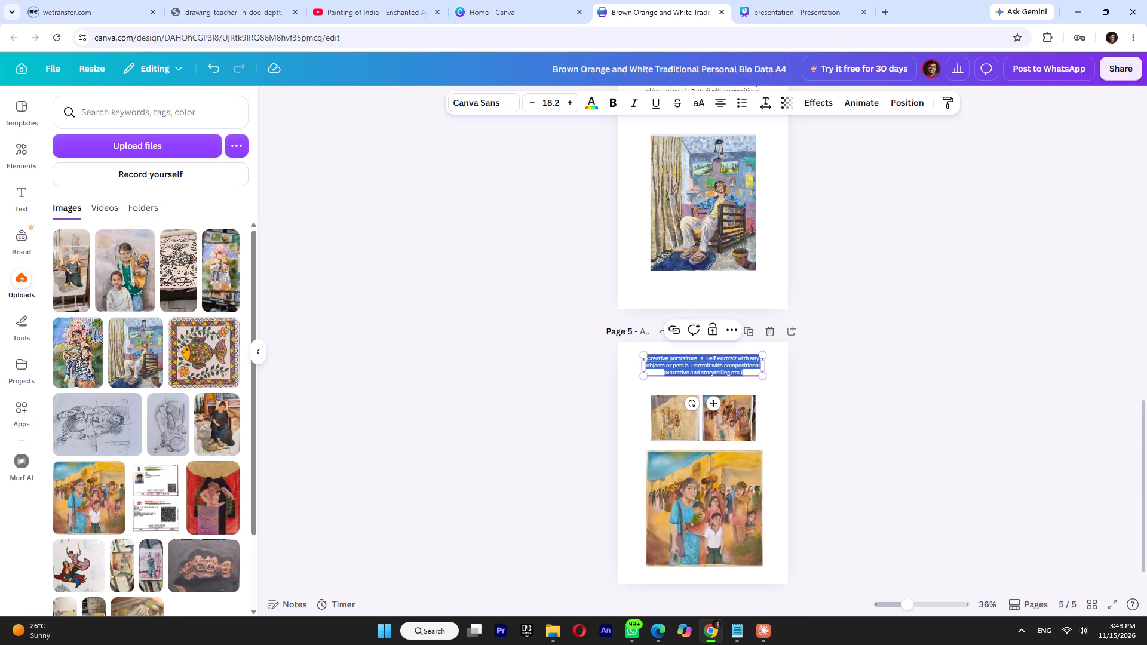
pyautogui.hotkey('ctrl', 'v')
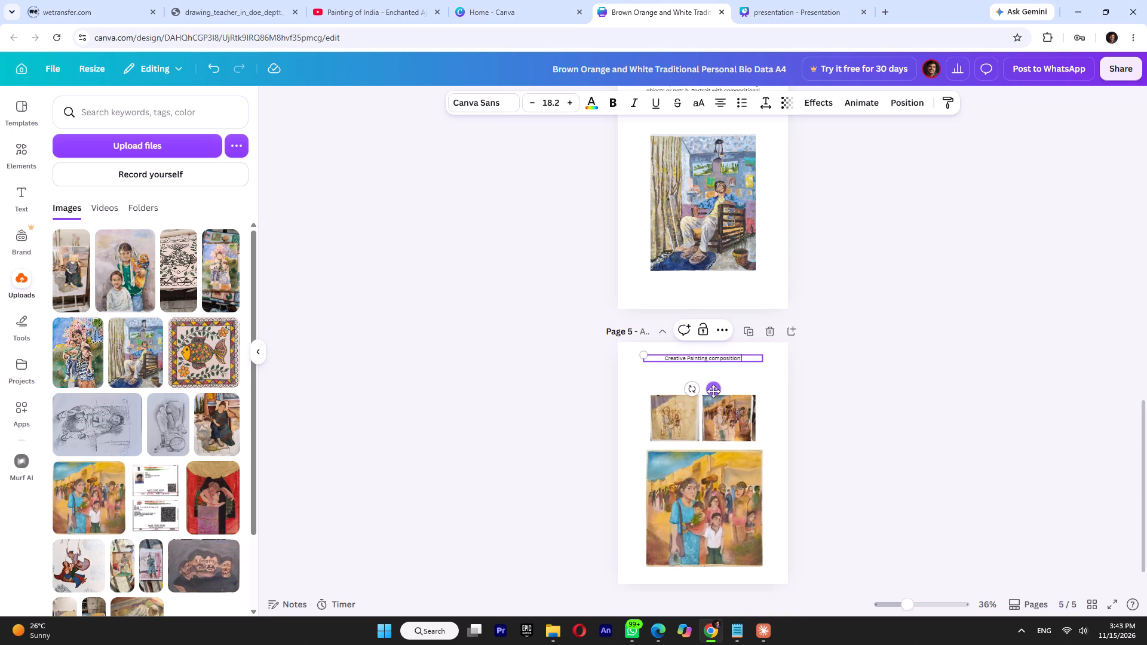
pyautogui.moveTo(713, 389); pyautogui.dragTo(713, 399)
pyautogui.click(820, 393)
# Duplicate page 5 and delete all three market scene paintings from the new page 6, keeping only the heading.
pyautogui.click(746, 327)
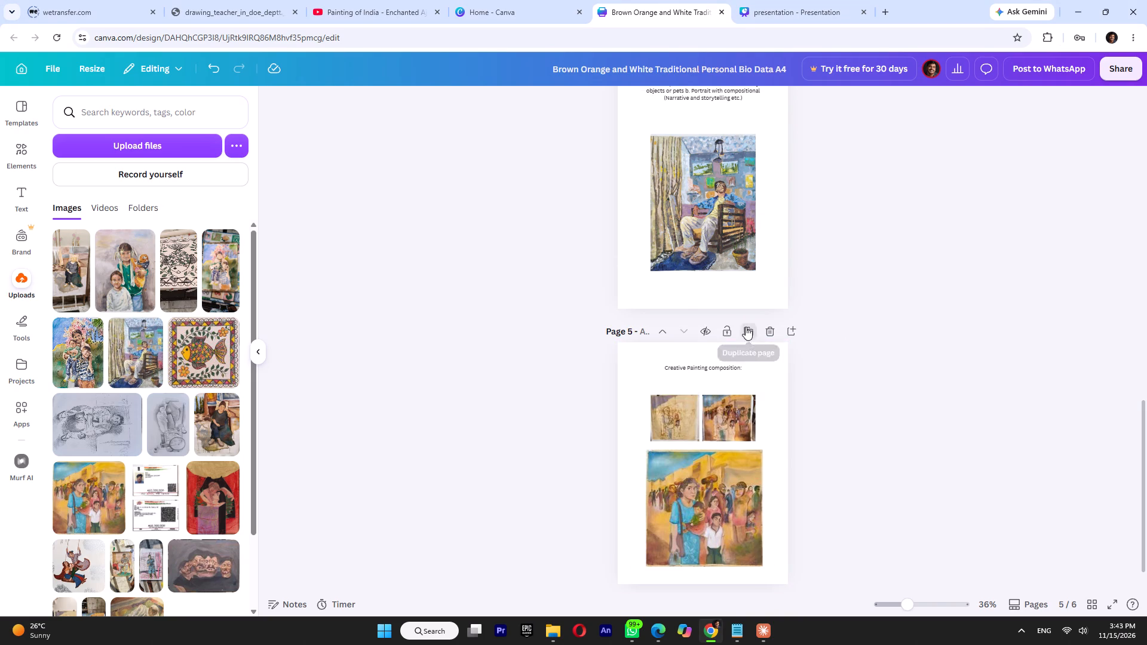
pyautogui.click(711, 422)
pyautogui.press('Delete')
pyautogui.click(672, 426)
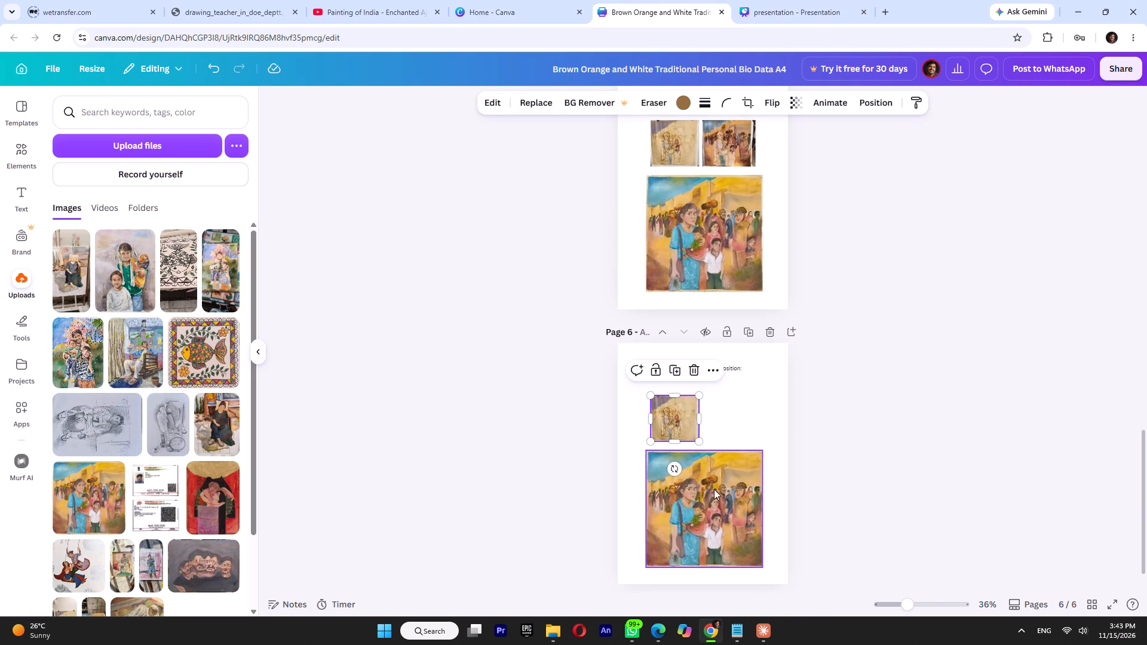
pyautogui.press('Delete')
pyautogui.click(713, 495)
pyautogui.press('Delete')
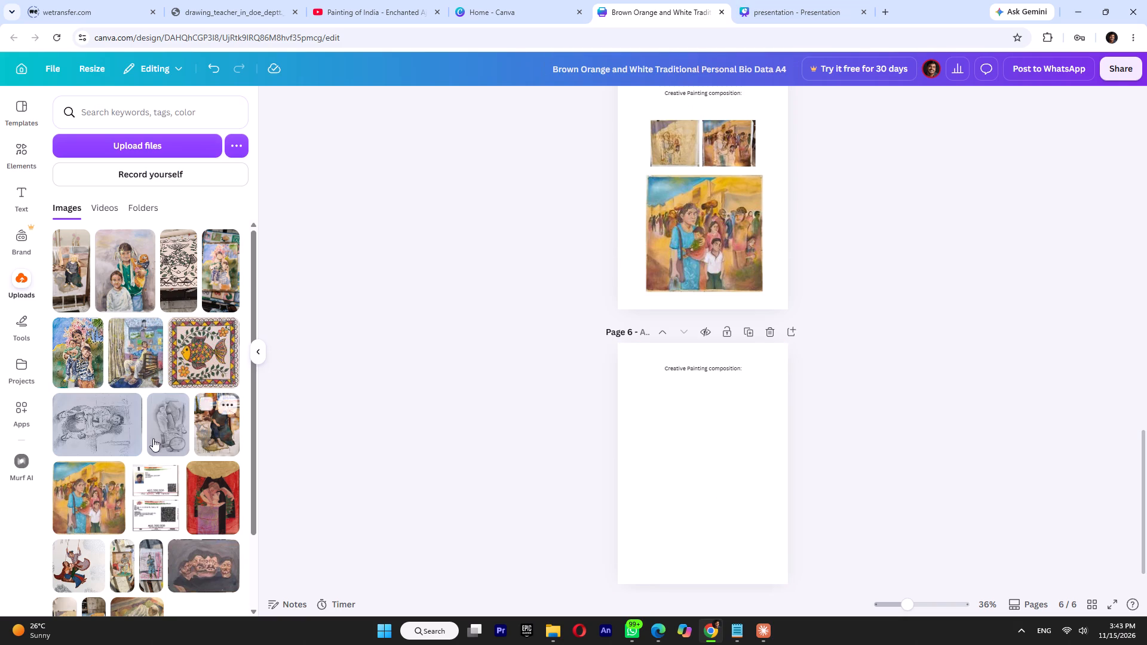
# Add the uploaded painting of the reclining figure in white to page 6 and centre it below the heading.
pyautogui.scroll(-2, 151, 440)
pyautogui.scroll(-3, 180, 548)
pyautogui.click(168, 370)
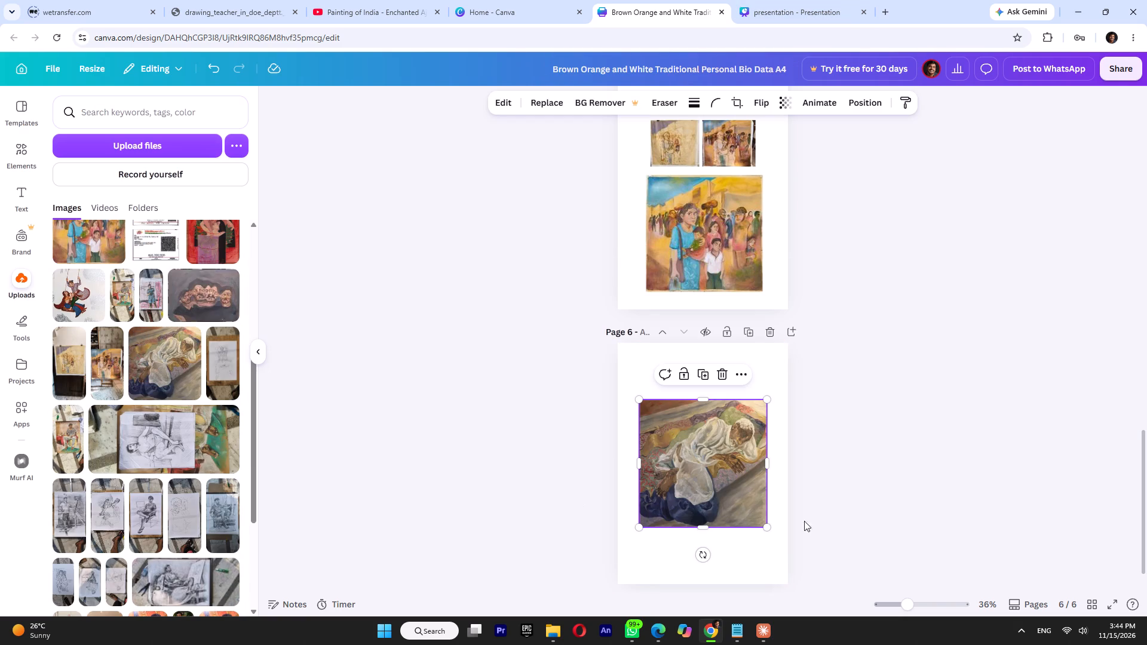
pyautogui.click(841, 419)
pyautogui.moveTo(720, 456); pyautogui.dragTo(721, 471)
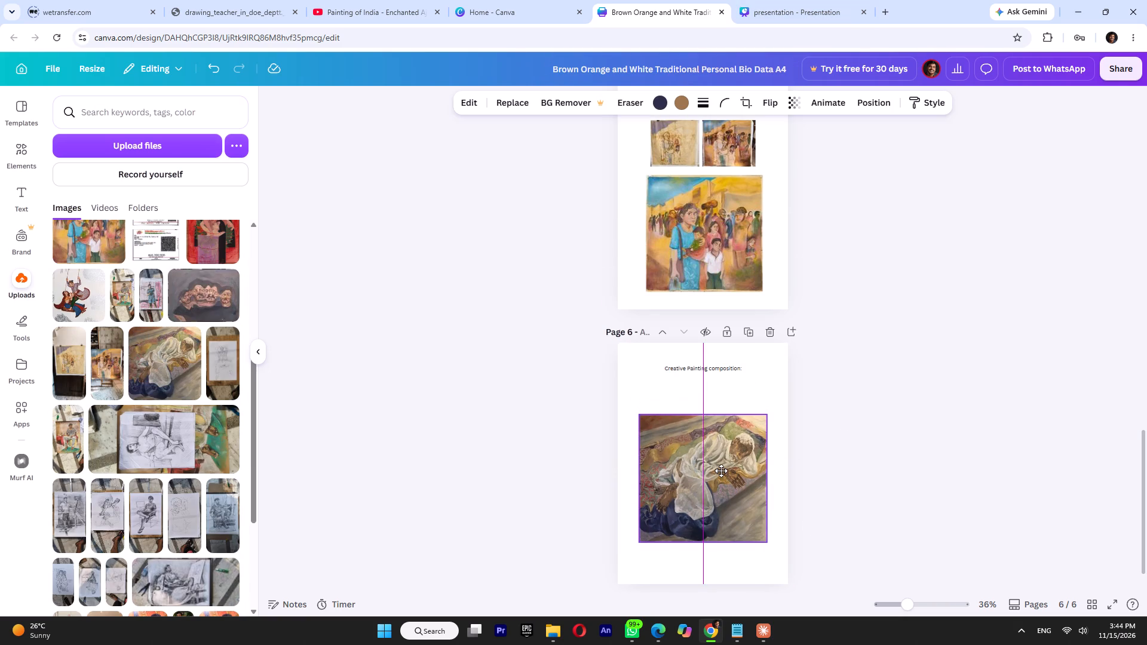
pyautogui.moveTo(721, 471); pyautogui.dragTo(721, 468)
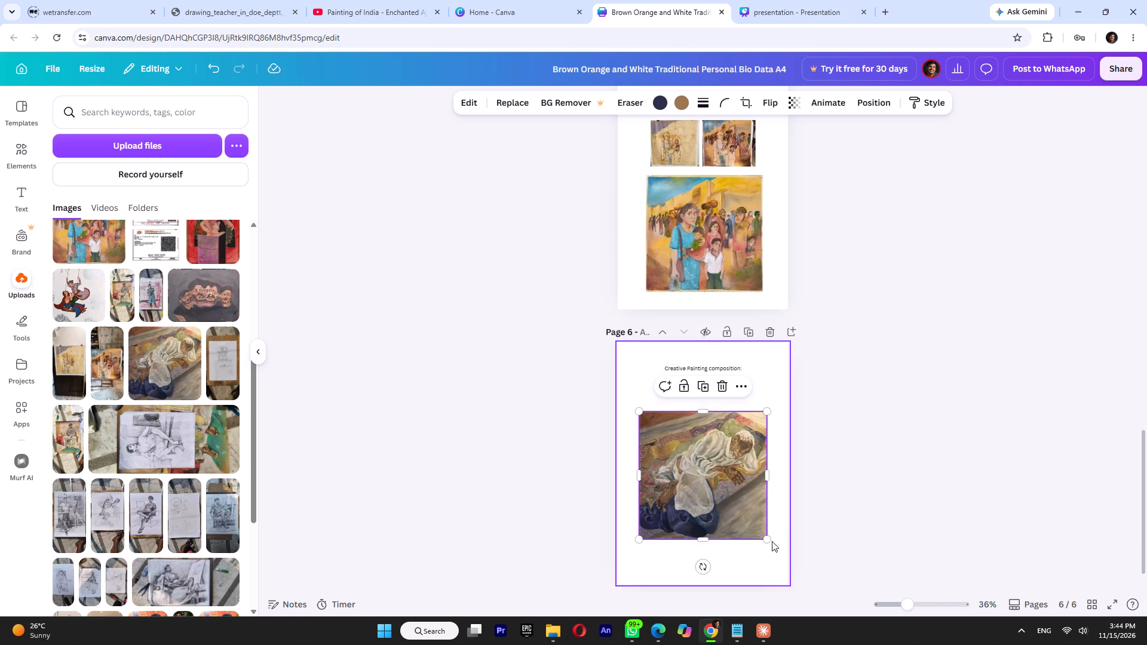
pyautogui.moveTo(712, 476); pyautogui.dragTo(711, 472)
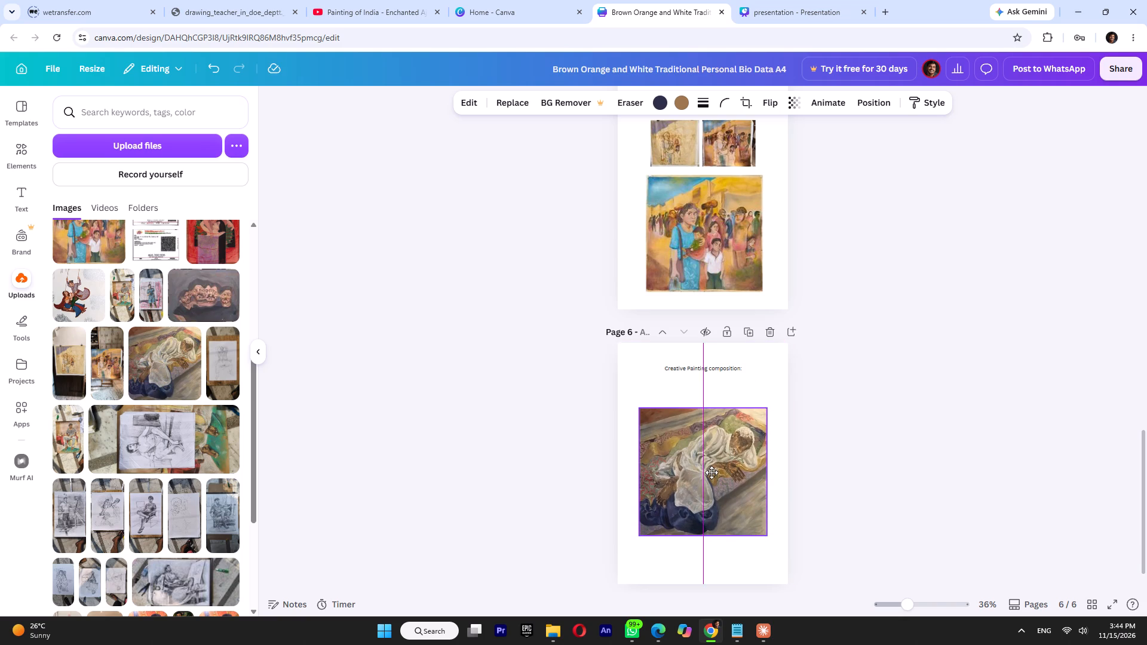
pyautogui.moveTo(711, 472); pyautogui.dragTo(711, 462)
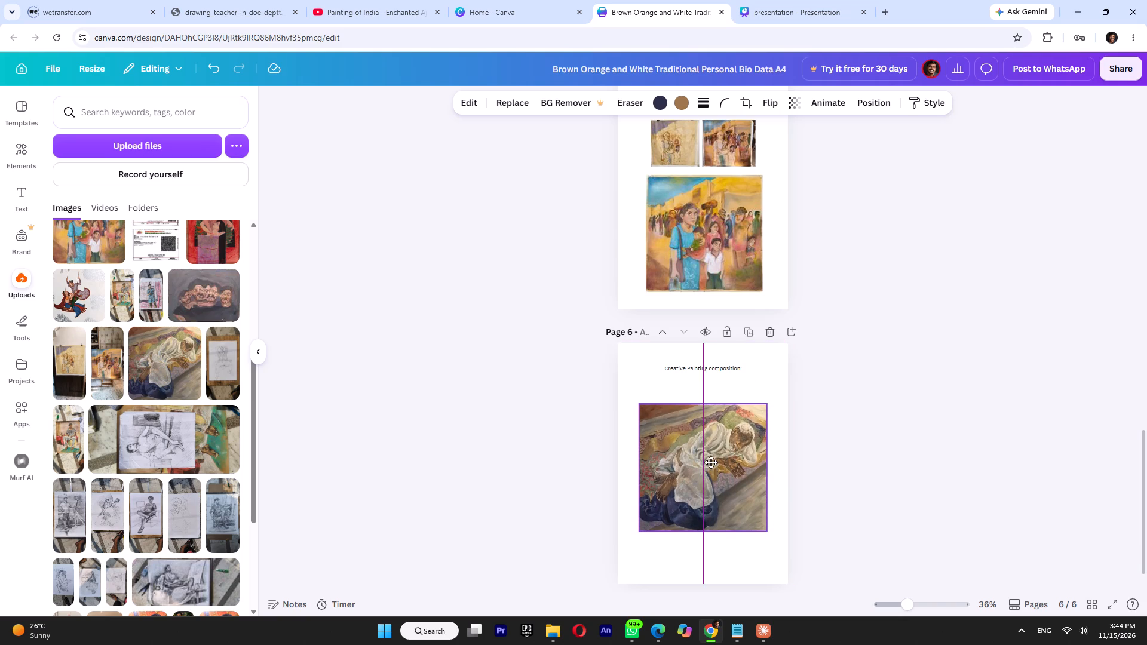
pyautogui.moveTo(711, 462); pyautogui.dragTo(713, 463)
pyautogui.click(893, 427)
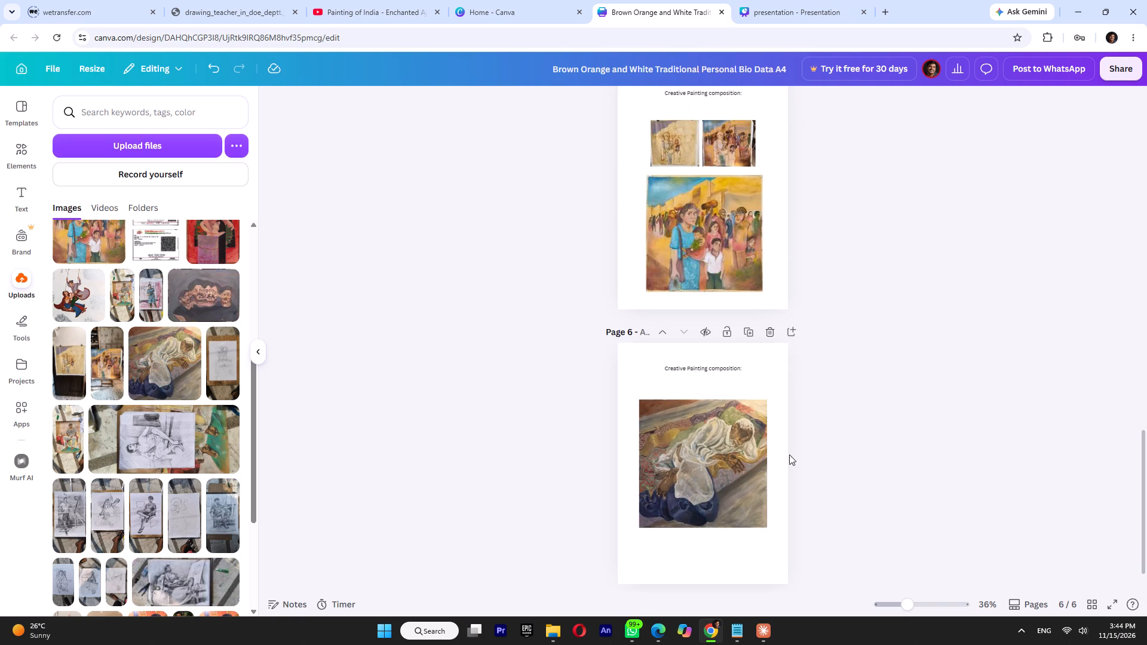
# Shrink the reclining figure painting to about 14.7 by 14.7 and recentre it slightly higher beneath the page 6 heading.
pyautogui.click(714, 474)
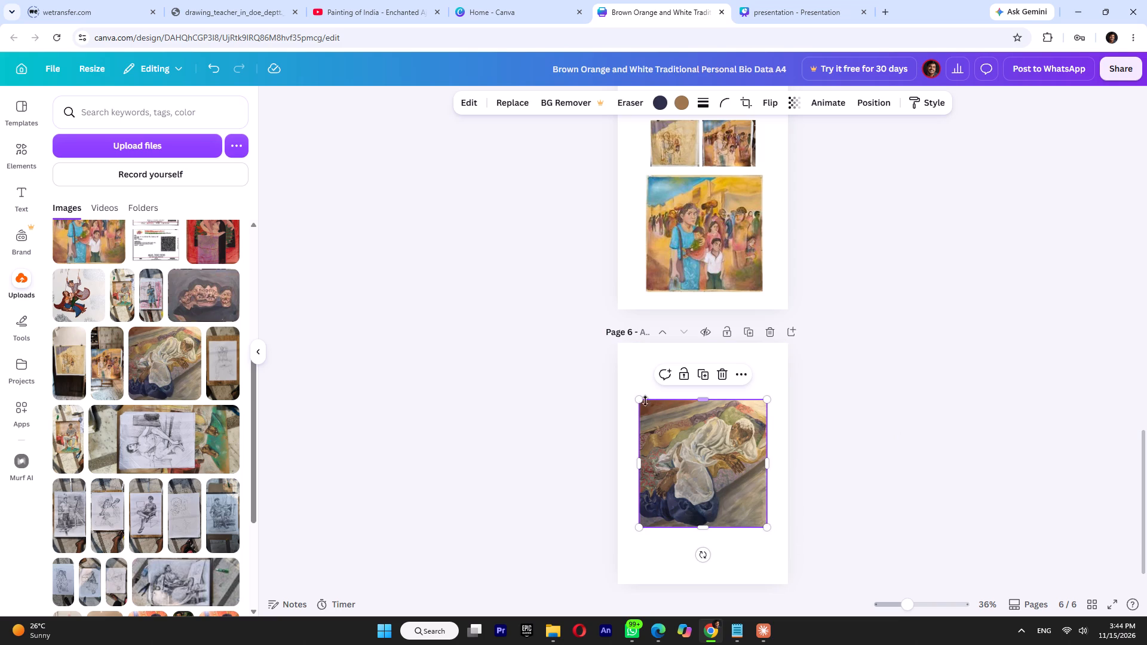
pyautogui.click(639, 398)
pyautogui.click(644, 528)
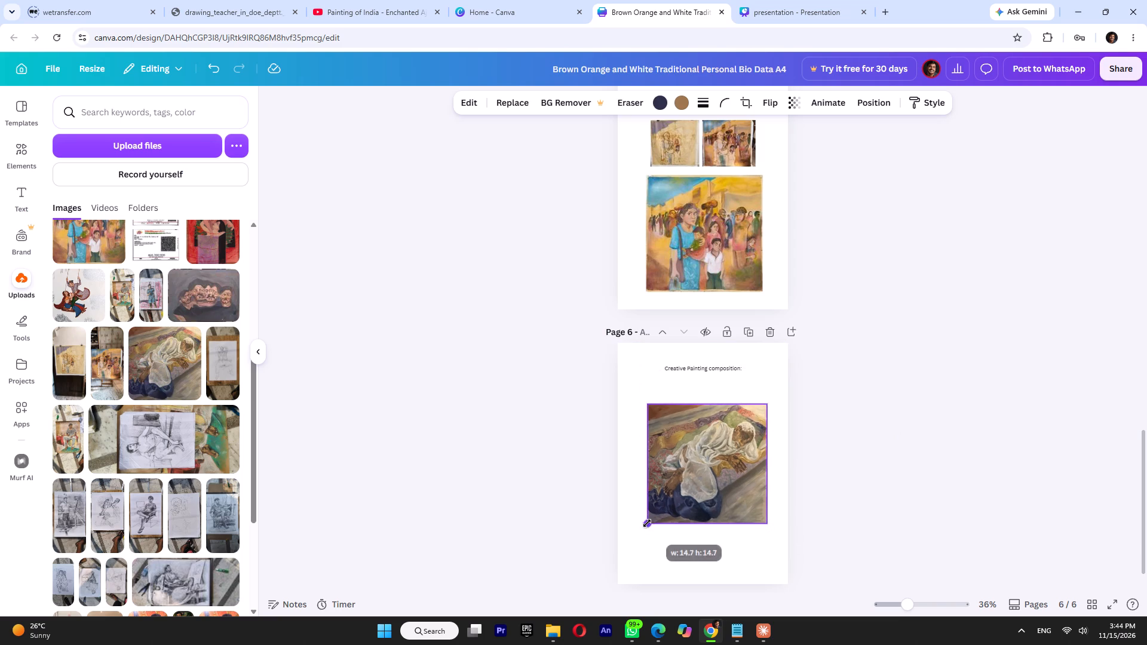
pyautogui.moveTo(700, 472); pyautogui.dragTo(700, 464)
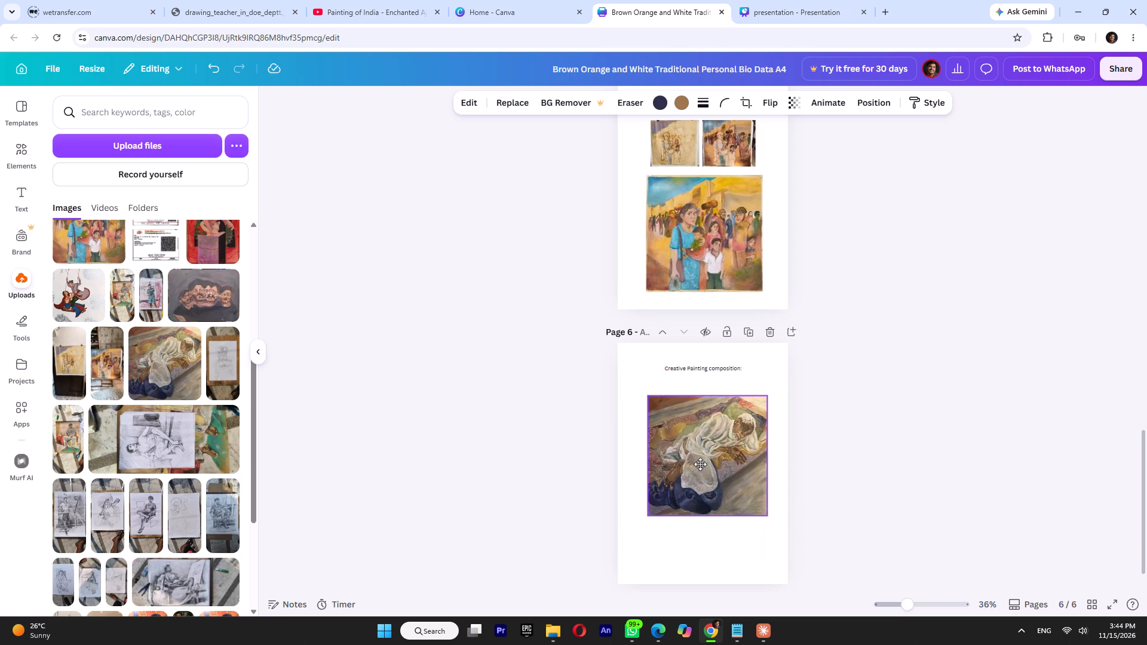
pyautogui.moveTo(700, 464); pyautogui.dragTo(704, 465)
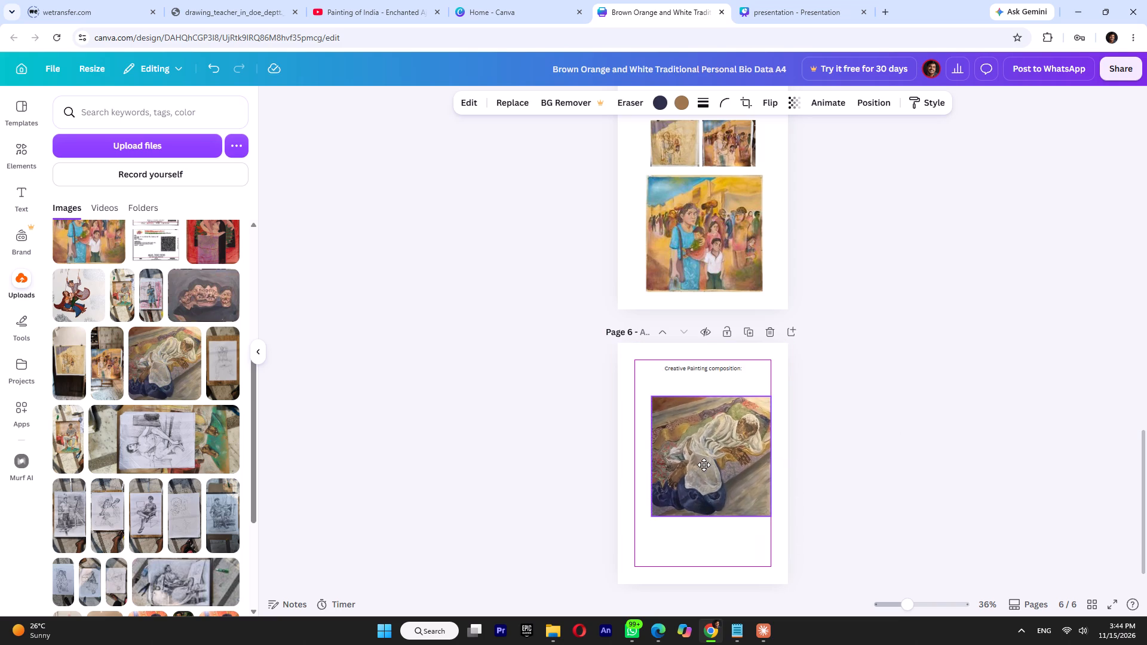
pyautogui.moveTo(704, 465); pyautogui.dragTo(700, 465)
pyautogui.click(845, 432)
# Move the reclining figure painting slightly lower on page 6, keeping it centred beneath the heading.
pyautogui.scroll(2, 832, 437)
pyautogui.scroll(-4, 832, 437)
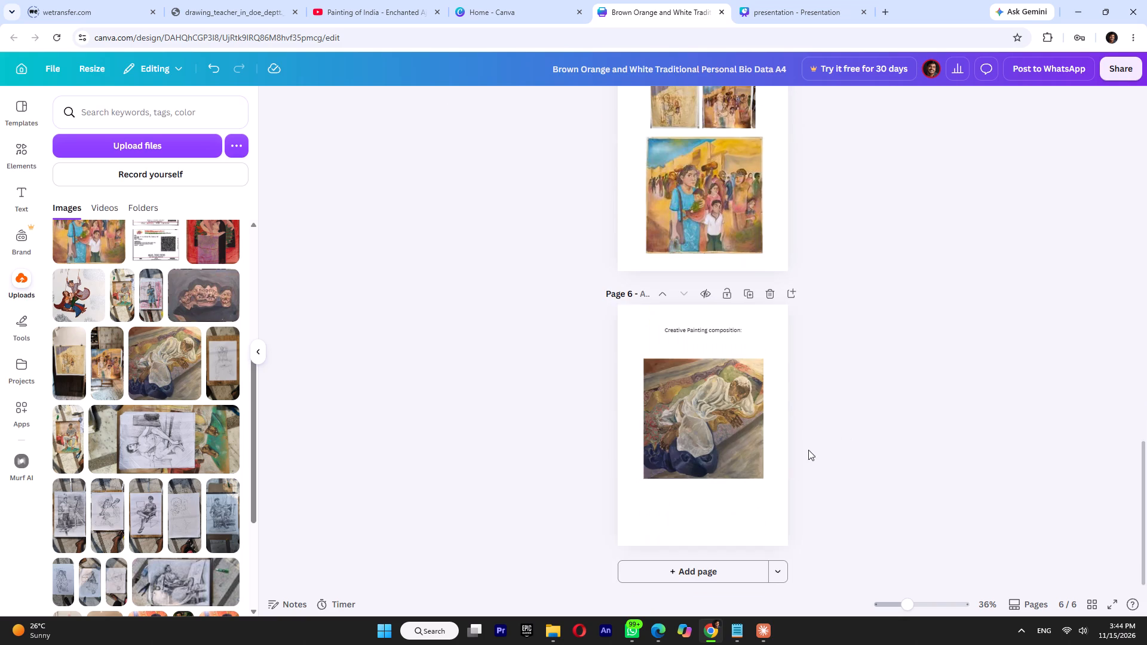
pyautogui.click(861, 417)
pyautogui.scroll(-3, 861, 417)
pyautogui.moveTo(702, 443); pyautogui.dragTo(697, 443)
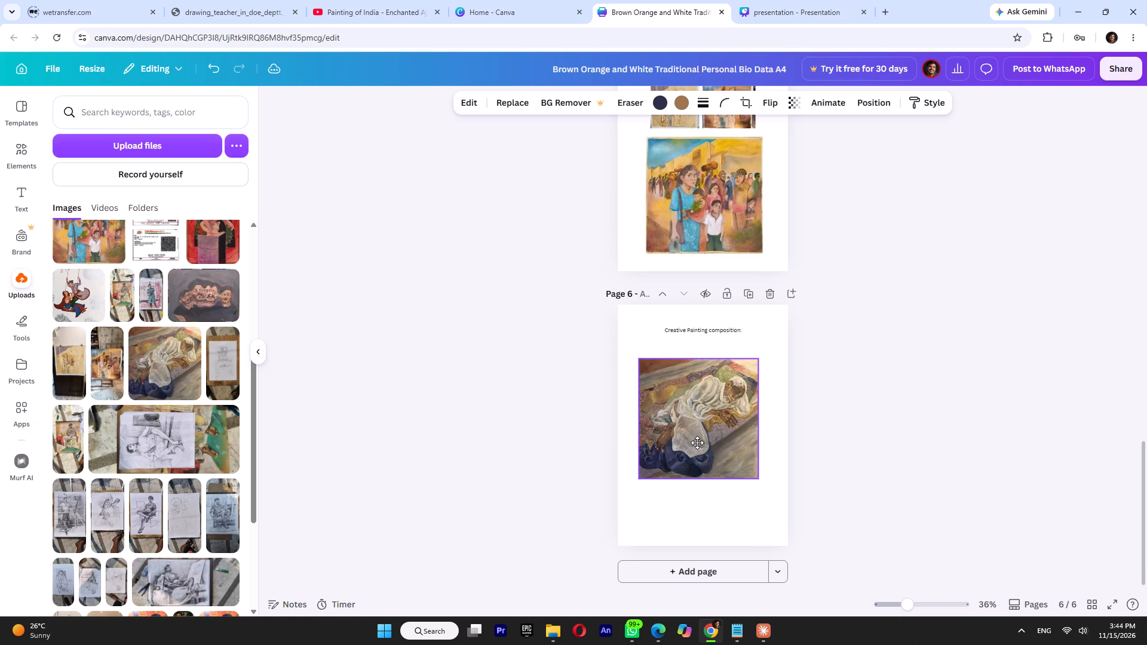
pyautogui.moveTo(697, 443); pyautogui.dragTo(697, 443)
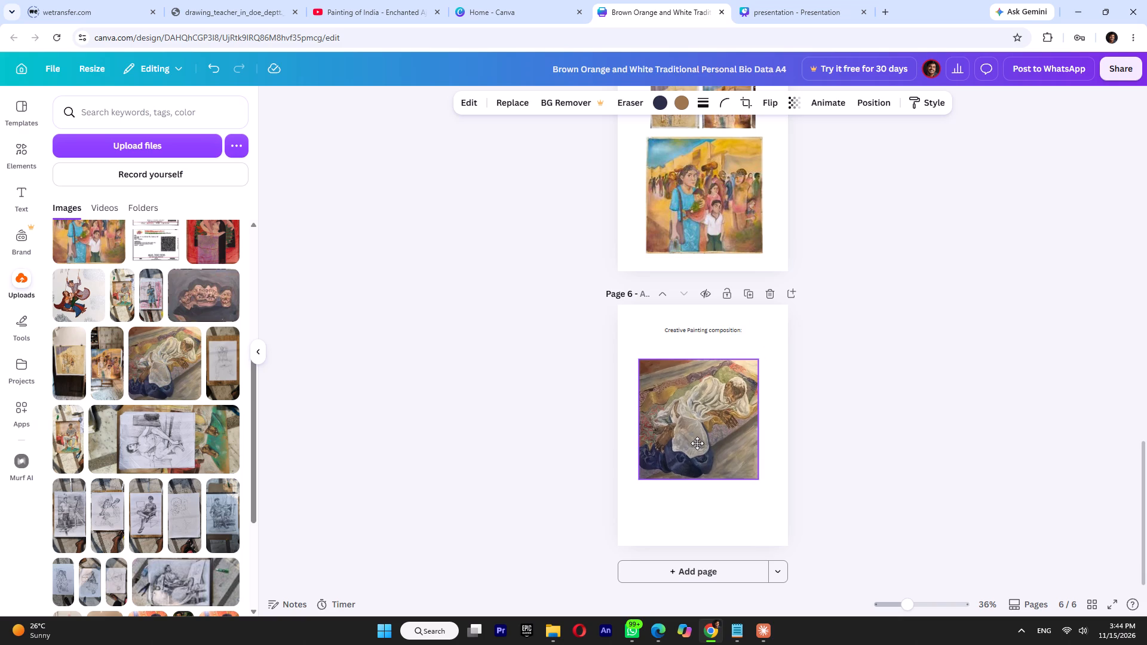
pyautogui.moveTo(697, 443); pyautogui.dragTo(698, 450)
pyautogui.click(873, 384)
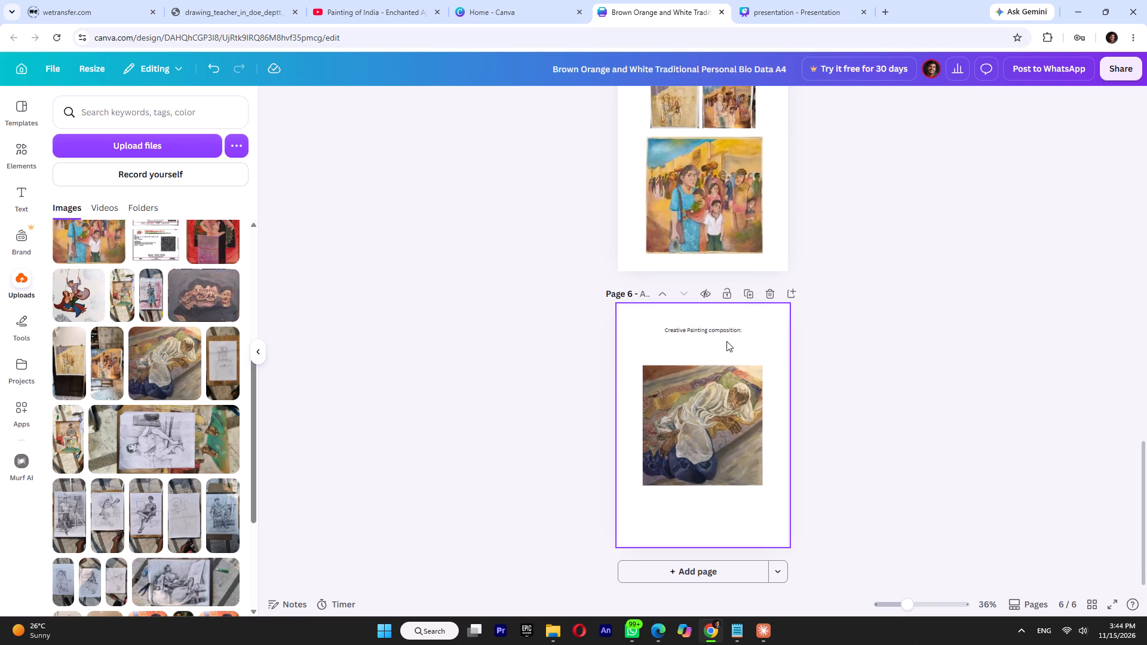
# Insert a blank page directly after page 4, ahead of the market scene painting page.
pyautogui.scroll(3, 739, 347)
pyautogui.scroll(-4, 739, 347)
pyautogui.scroll(4, 740, 349)
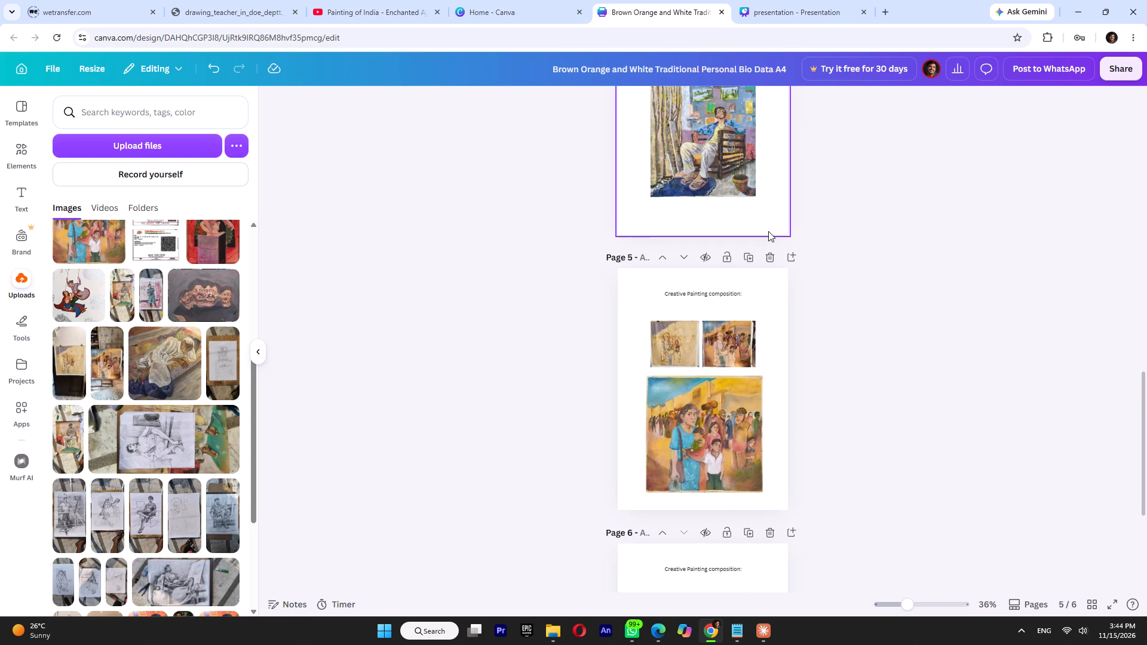
pyautogui.click(768, 231)
pyautogui.scroll(5, 796, 317)
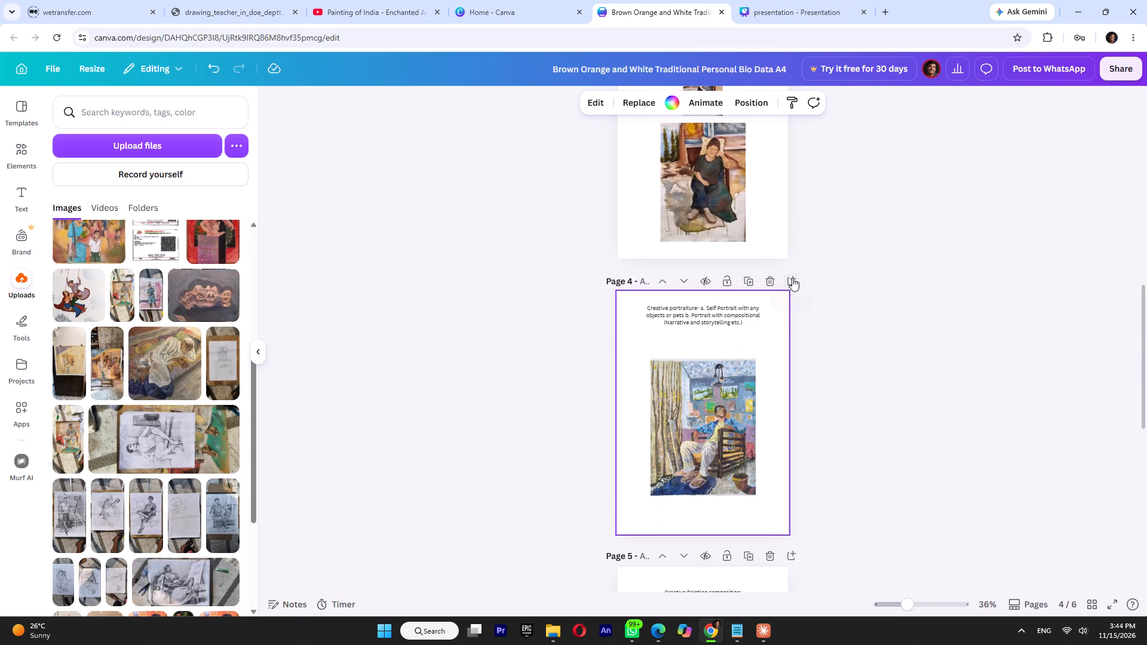
pyautogui.click(792, 278)
# Copy "Creative Drawing composition" from the MVAL 028 PDF in Edge and paste it centred near the top of Canva's blank page 5.
pyautogui.scroll(10, 780, 392)
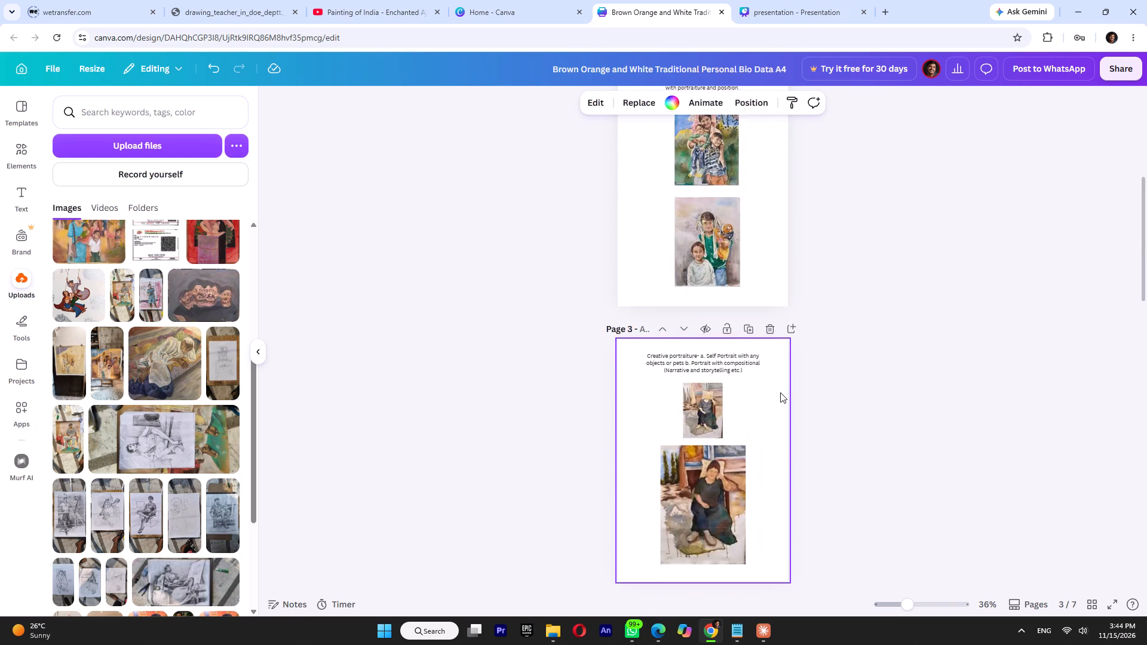
pyautogui.scroll(7, 780, 392)
pyautogui.click(655, 637)
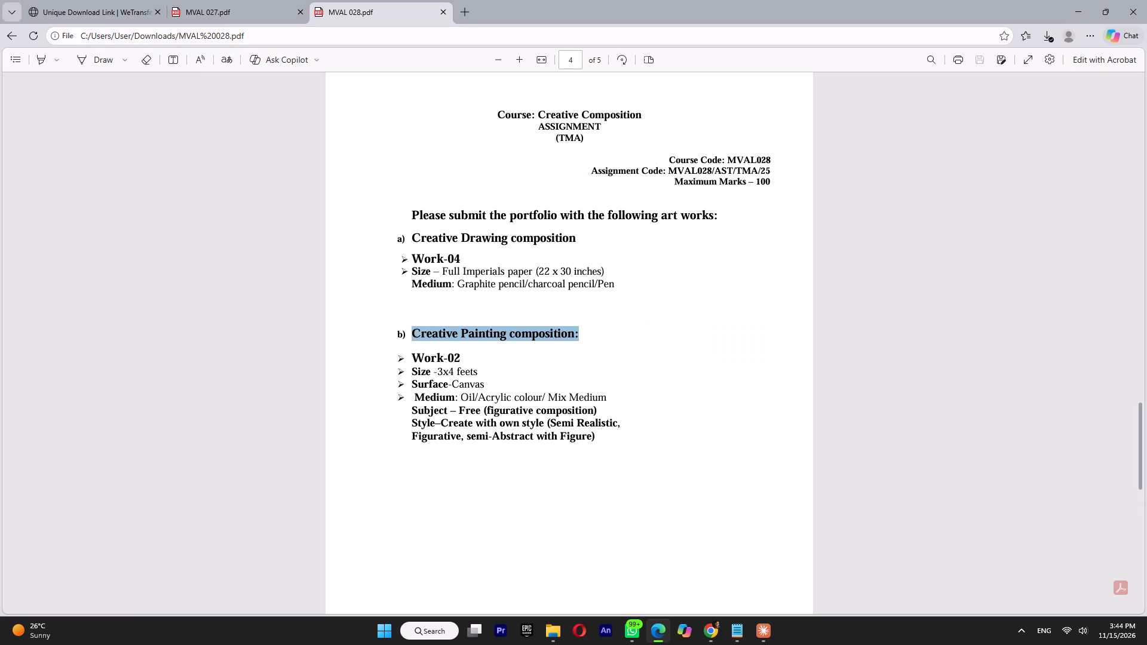
pyautogui.moveTo(412, 234); pyautogui.dragTo(584, 244)
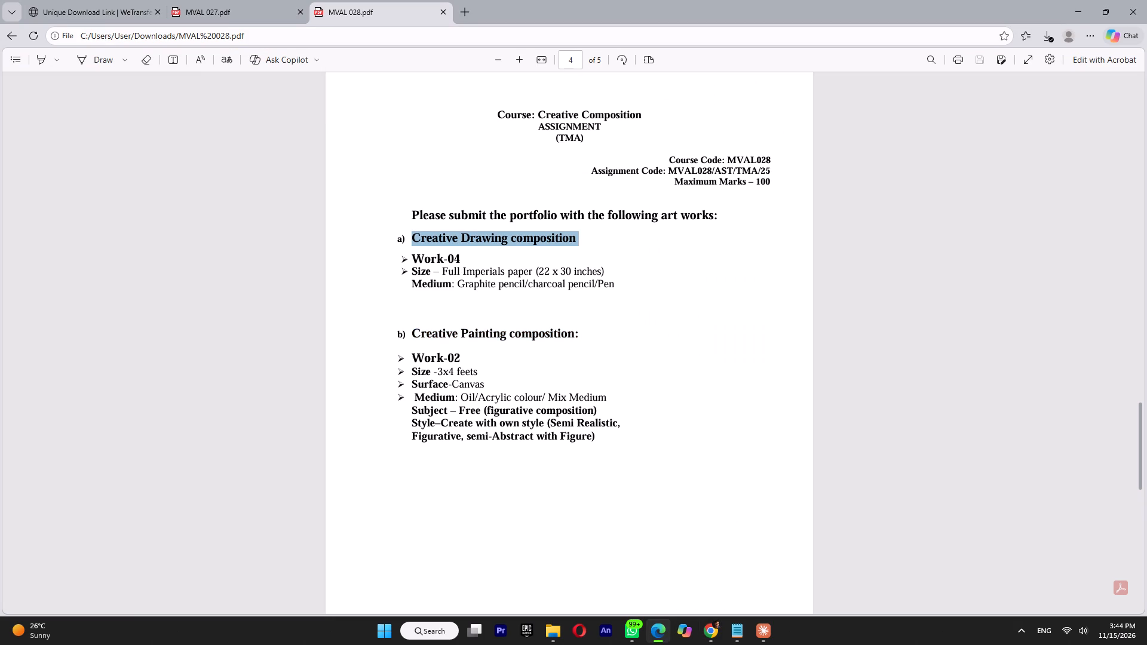
pyautogui.hotkey('ctrl', 'c')
pyautogui.click(713, 641)
pyautogui.scroll(-5, 711, 454)
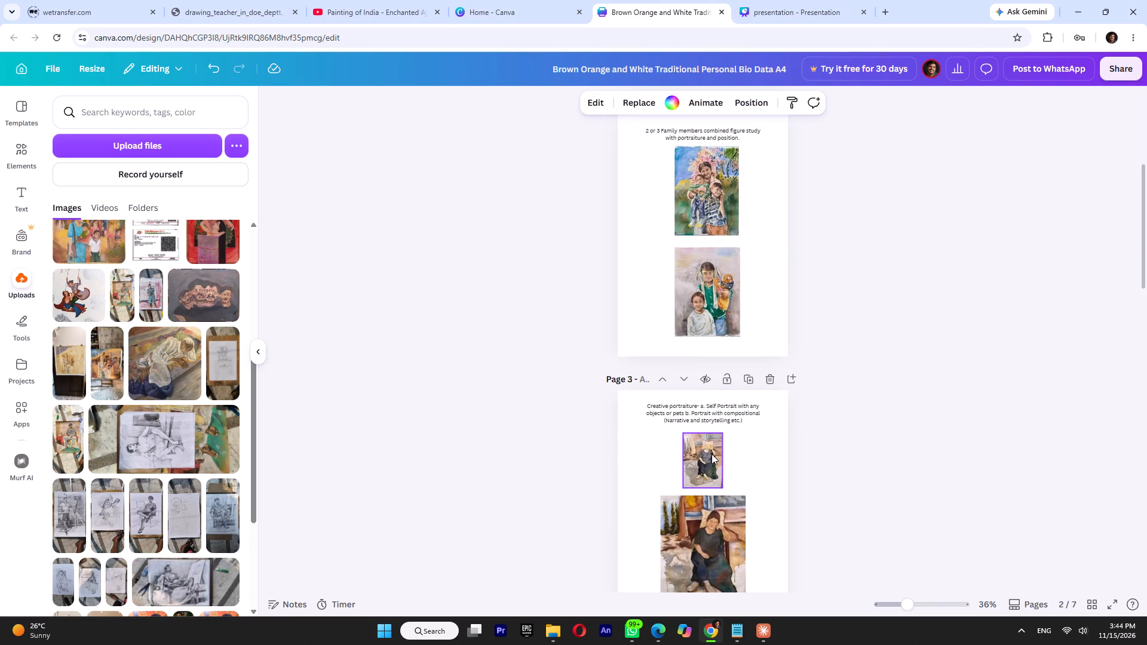
pyautogui.scroll(-12, 711, 454)
pyautogui.click(676, 348)
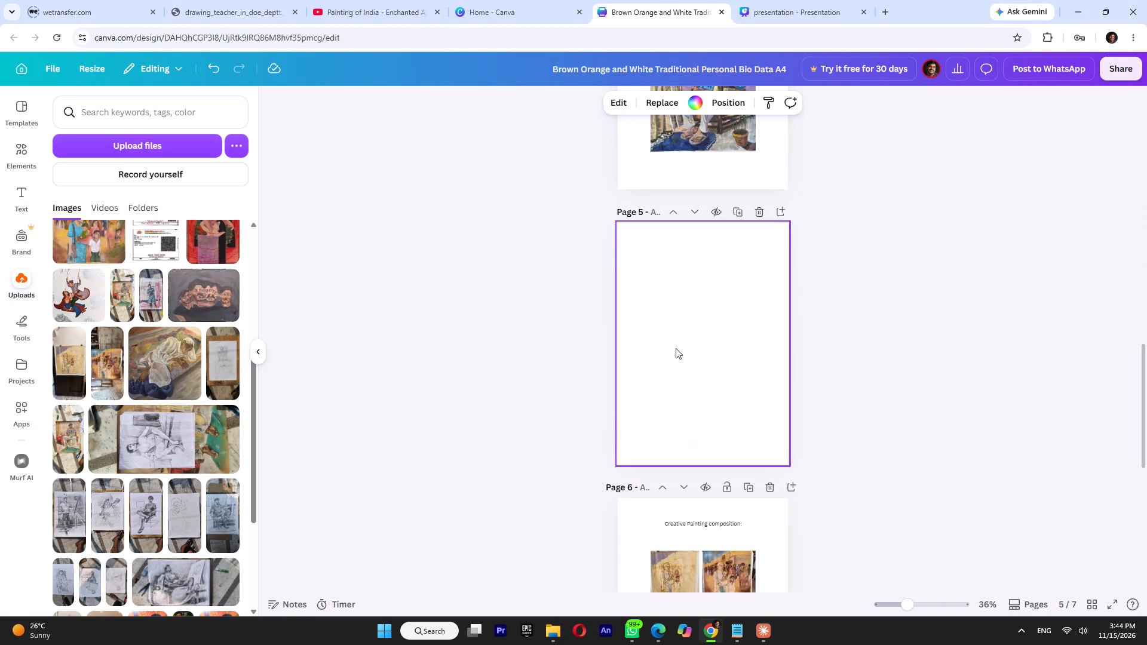
pyautogui.hotkey('ctrl', 'v')
pyautogui.moveTo(714, 372); pyautogui.dragTo(704, 302)
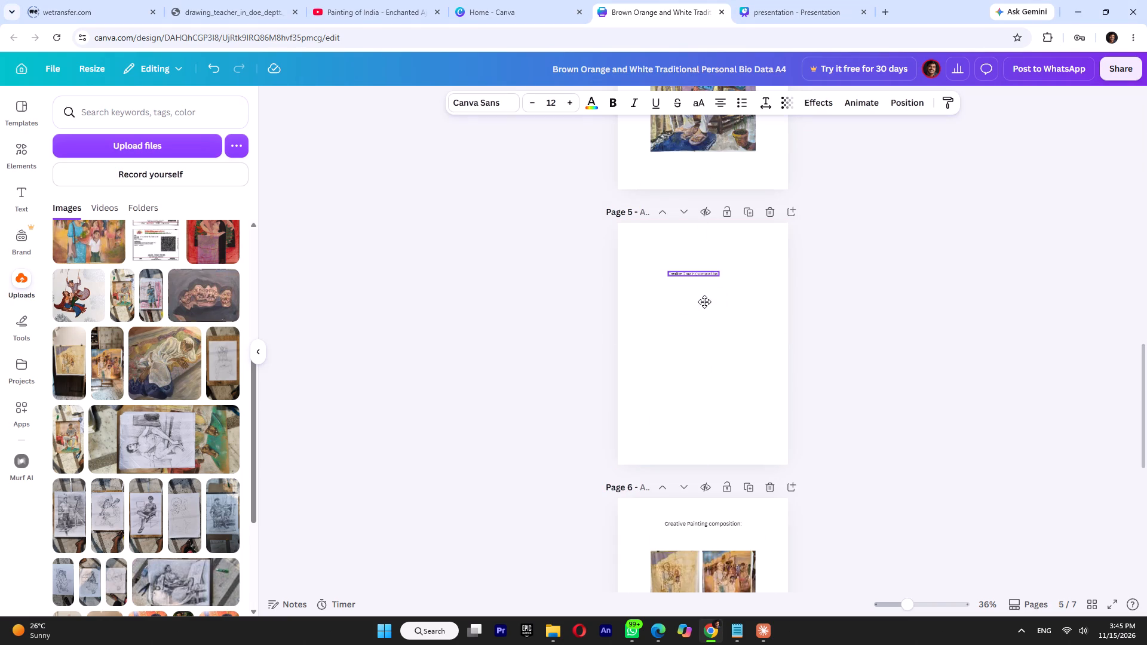
pyautogui.moveTo(704, 302); pyautogui.dragTo(711, 283)
pyautogui.click(762, 287)
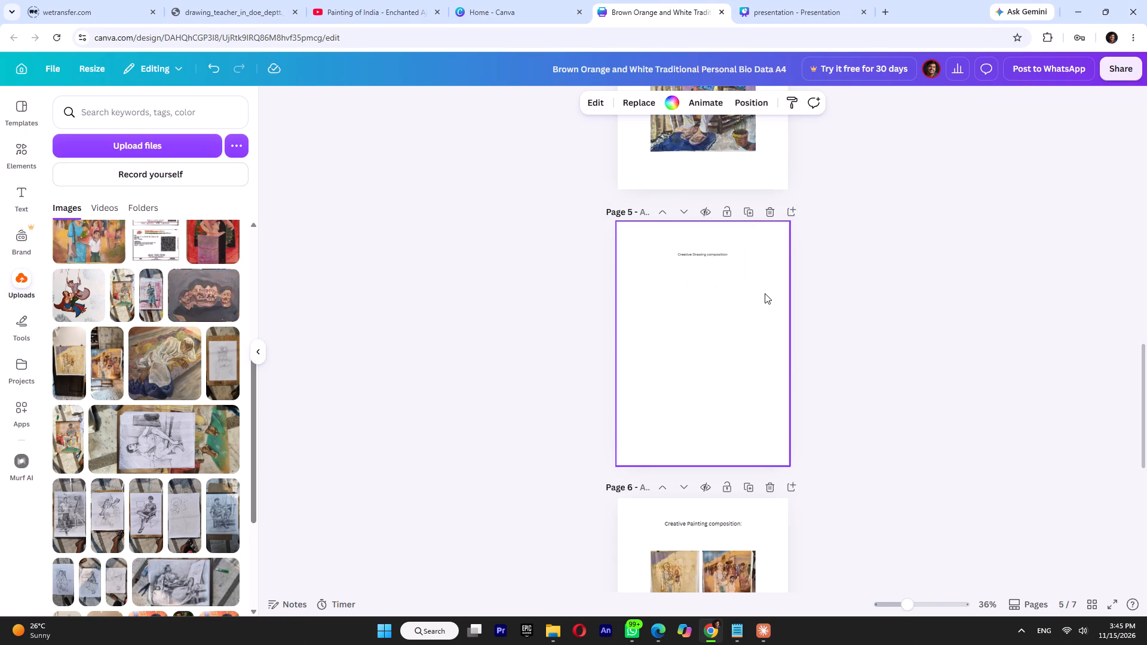
# Duplicate the page 4 heading, replace the copy's text with "Creative Drawing composition" from page 5, and move it onto page 5.
pyautogui.doubleClick(710, 254)
pyautogui.hotkey('ctrl', 'a')
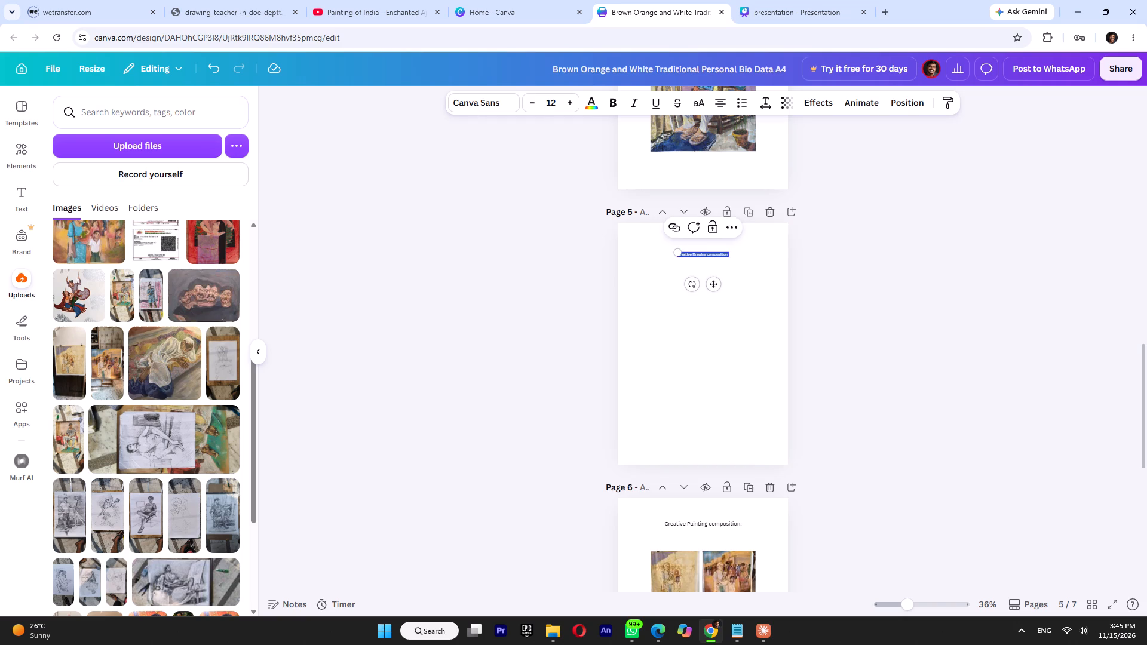
pyautogui.hotkey('ctrl', 'c')
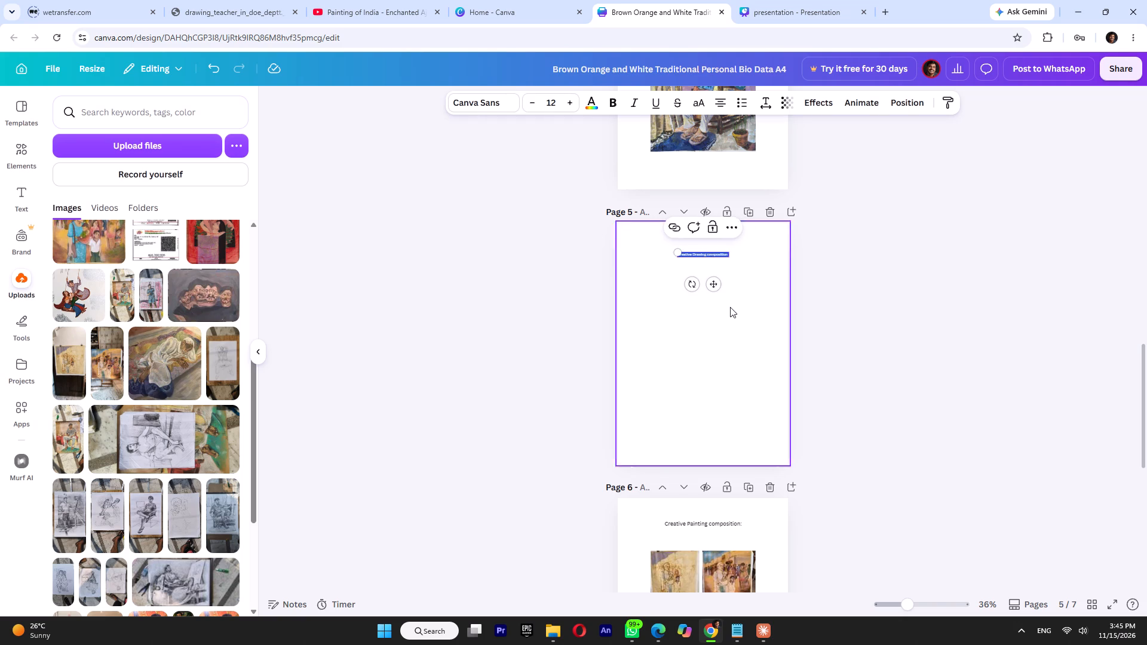
pyautogui.scroll(4, 730, 307)
pyautogui.click(723, 210)
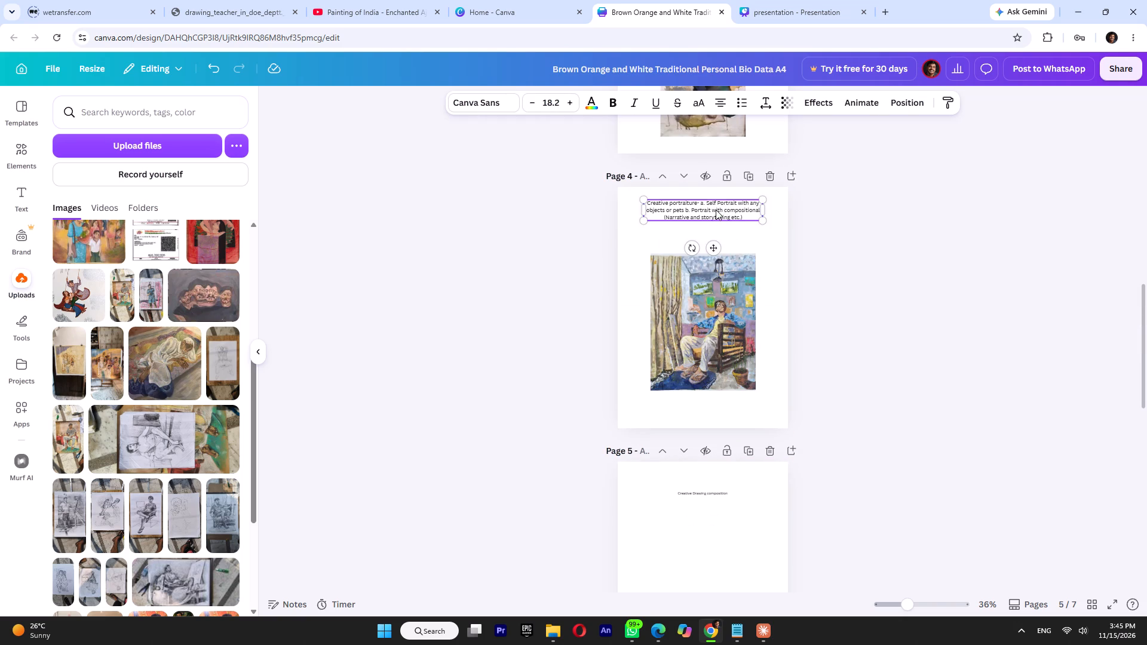
pyautogui.keyDown('ctrl'); pyautogui.keyDown('alt'); pyautogui.moveTo(716, 210); pyautogui.dragTo(716, 238); pyautogui.keyUp('alt'); pyautogui.keyUp('ctrl')
pyautogui.doubleClick(716, 238)
pyautogui.hotkey('ctrl', 'a')
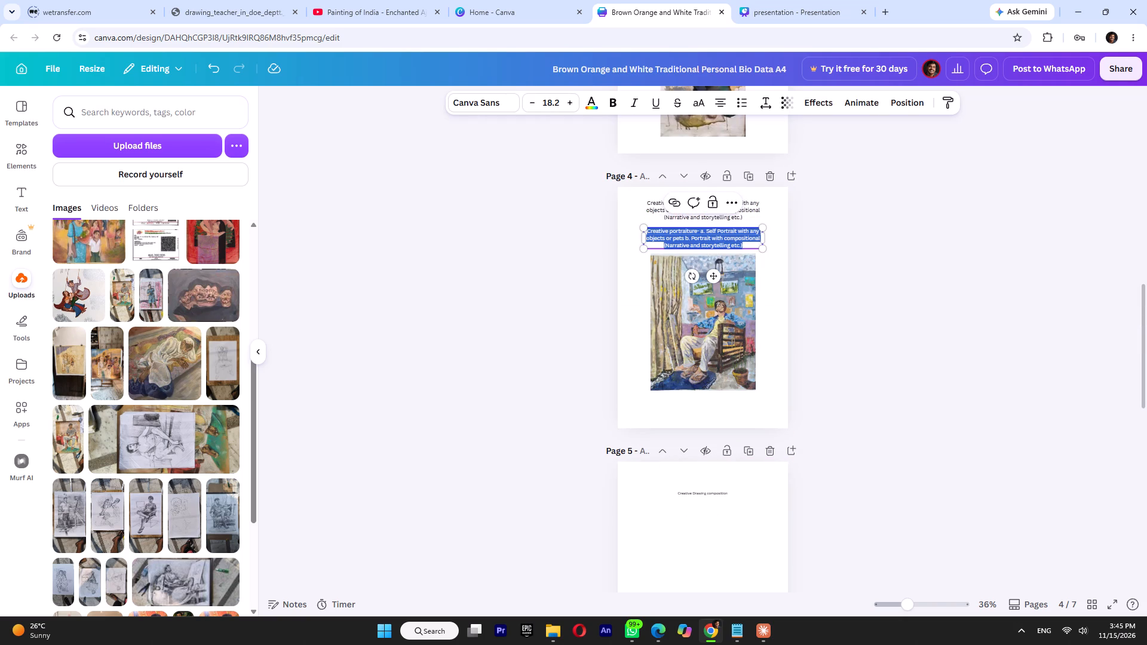
pyautogui.hotkey('ctrl', 'v')
pyautogui.moveTo(713, 265); pyautogui.dragTo(713, 532)
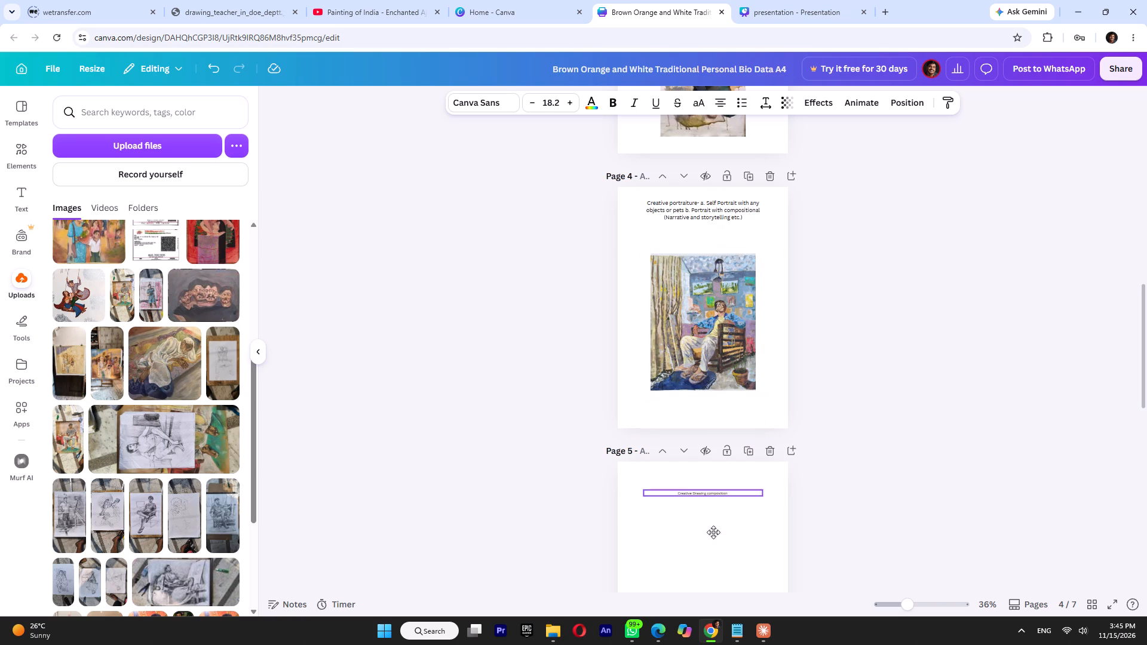
pyautogui.moveTo(713, 532); pyautogui.dragTo(707, 549)
# Delete the smaller original heading from page 5 and centre the larger "Creative Drawing composition" heading near the page top.
pyautogui.click(753, 486)
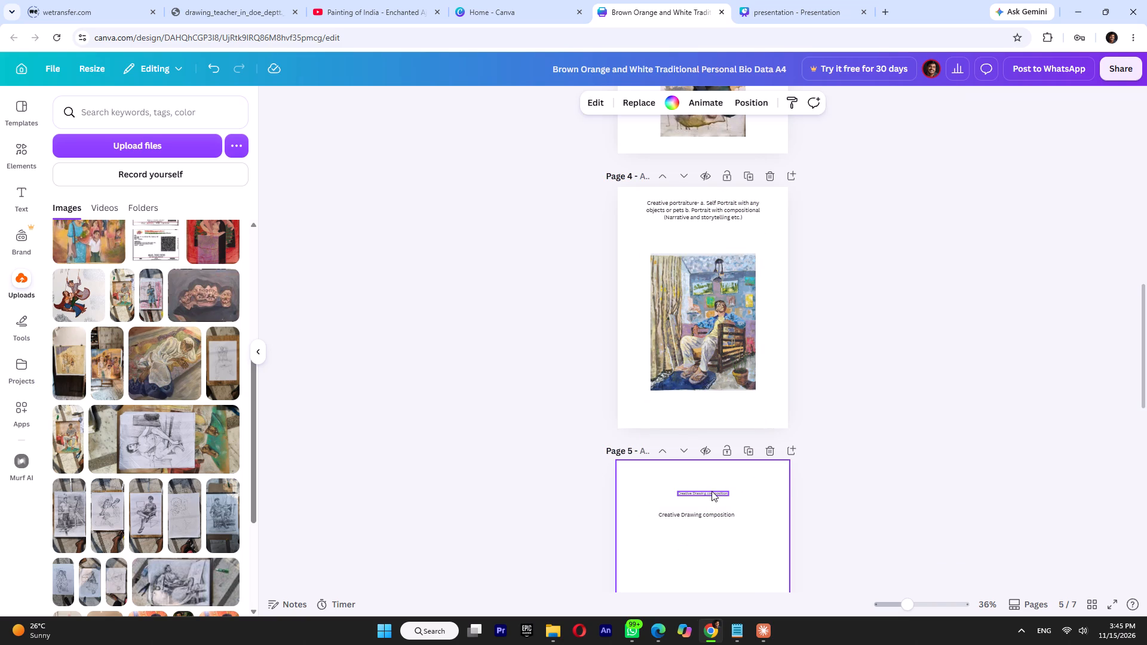
pyautogui.click(711, 491)
pyautogui.press('Delete')
pyautogui.click(711, 514)
pyautogui.moveTo(707, 547); pyautogui.dragTo(710, 537)
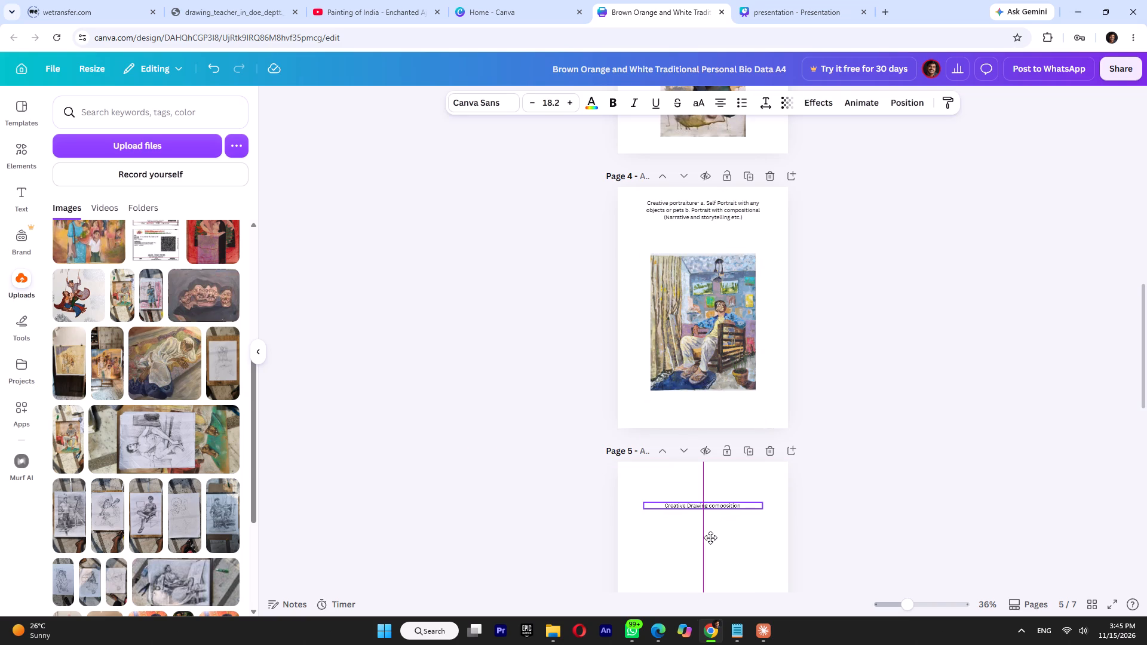
pyautogui.moveTo(710, 537); pyautogui.dragTo(711, 535)
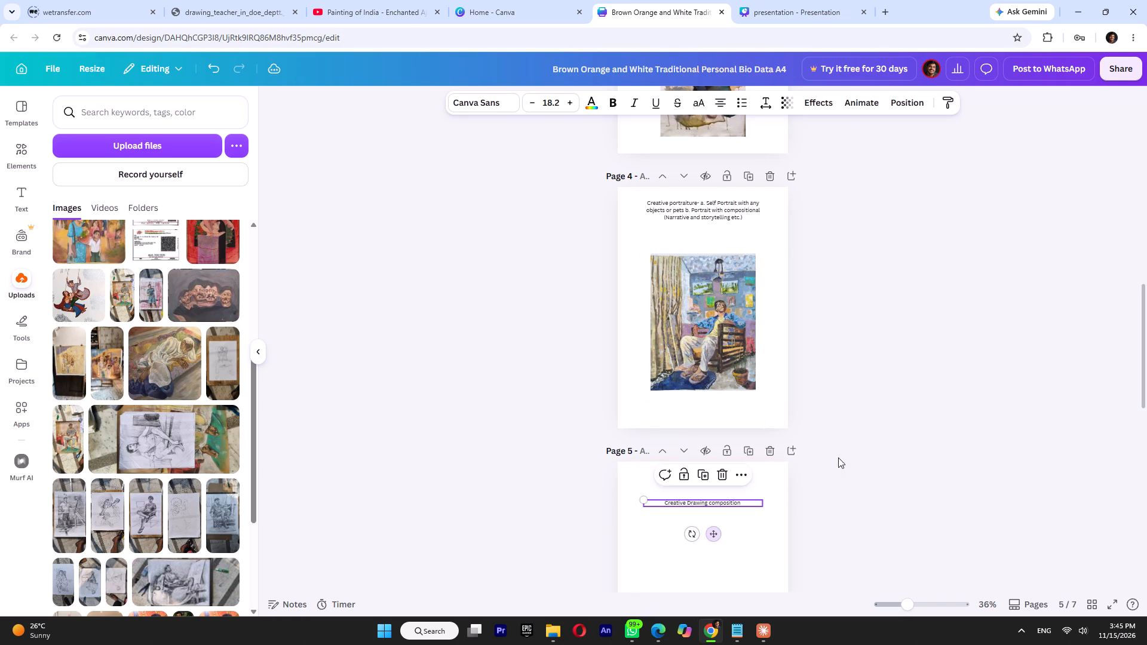
pyautogui.click(849, 444)
# Copy the "MVAL027" title from page 1 and paste it at the top of page 5.
pyautogui.scroll(17, 685, 406)
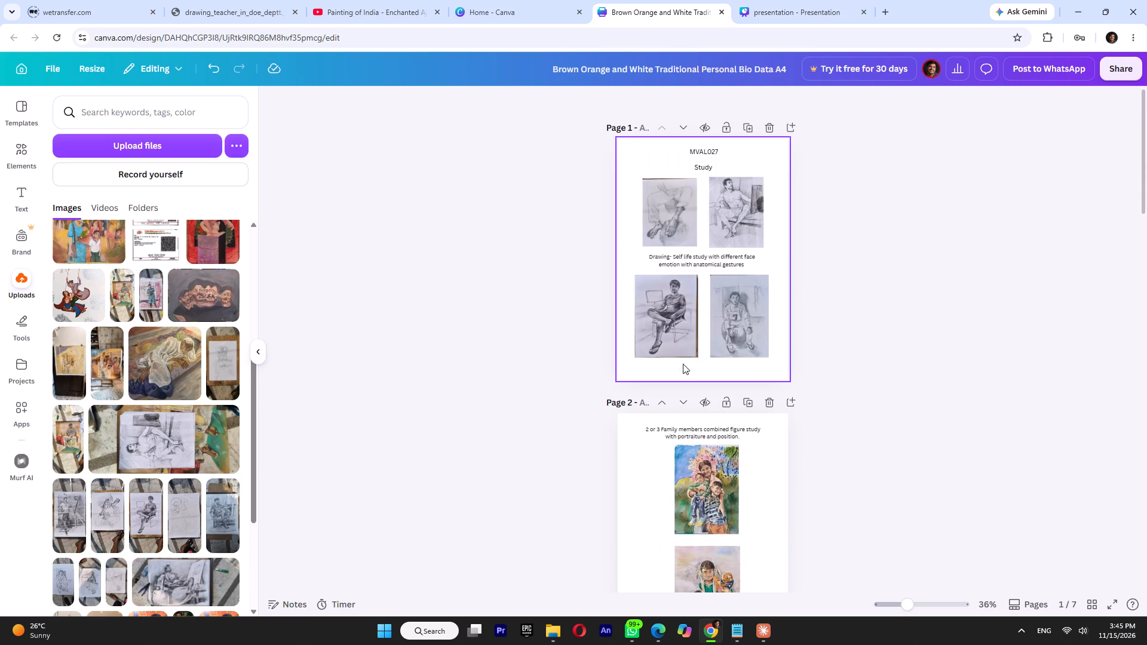
pyautogui.click(698, 152)
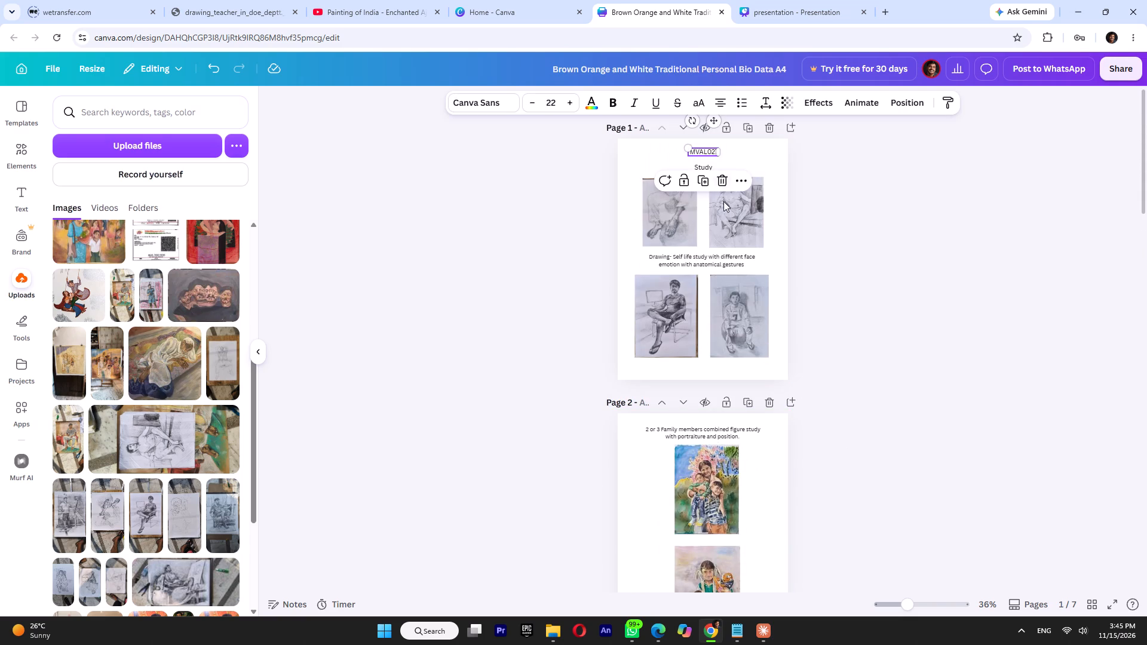
pyautogui.hotkey('ctrl', 'c')
pyautogui.scroll(-13, 772, 288)
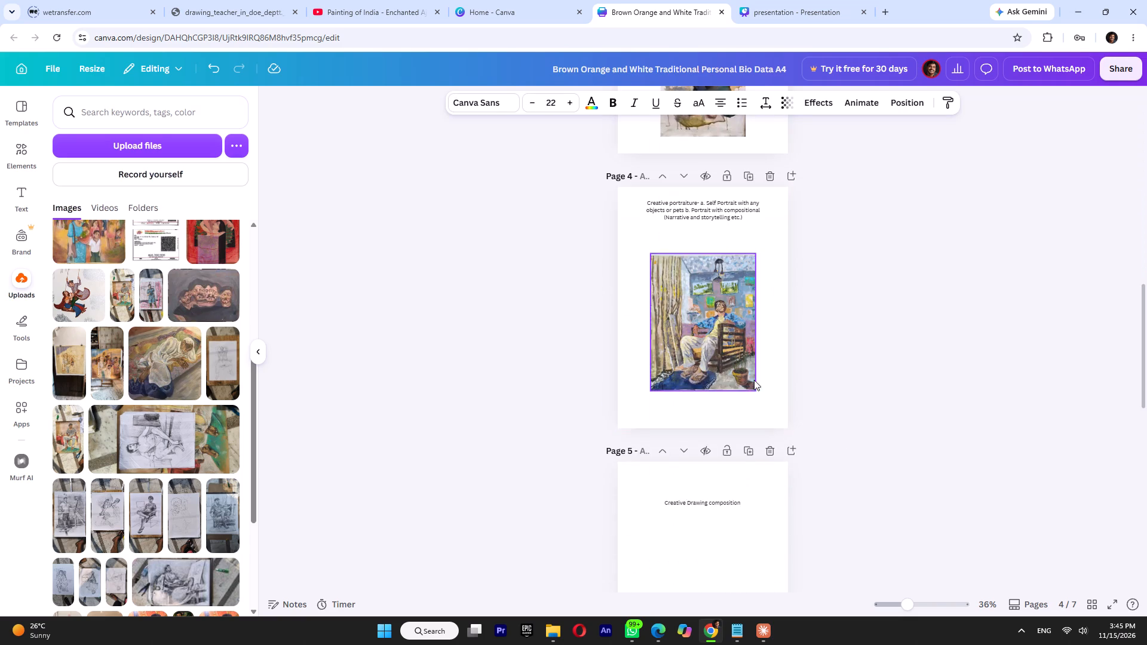
pyautogui.scroll(-3, 753, 392)
pyautogui.click(702, 308)
pyautogui.hotkey('ctrl', 'v')
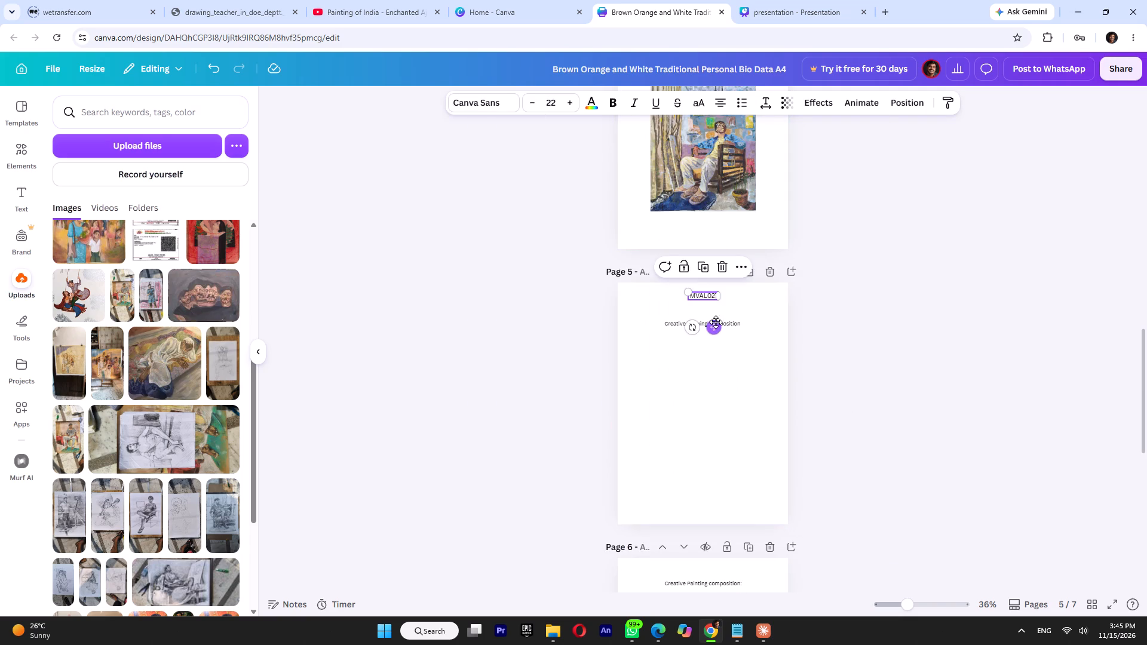
# Move the "Creative Drawing composition" heading slightly up so it sits centred closer beneath the page 5 title.
pyautogui.click(732, 321)
pyautogui.moveTo(713, 357); pyautogui.dragTo(713, 346)
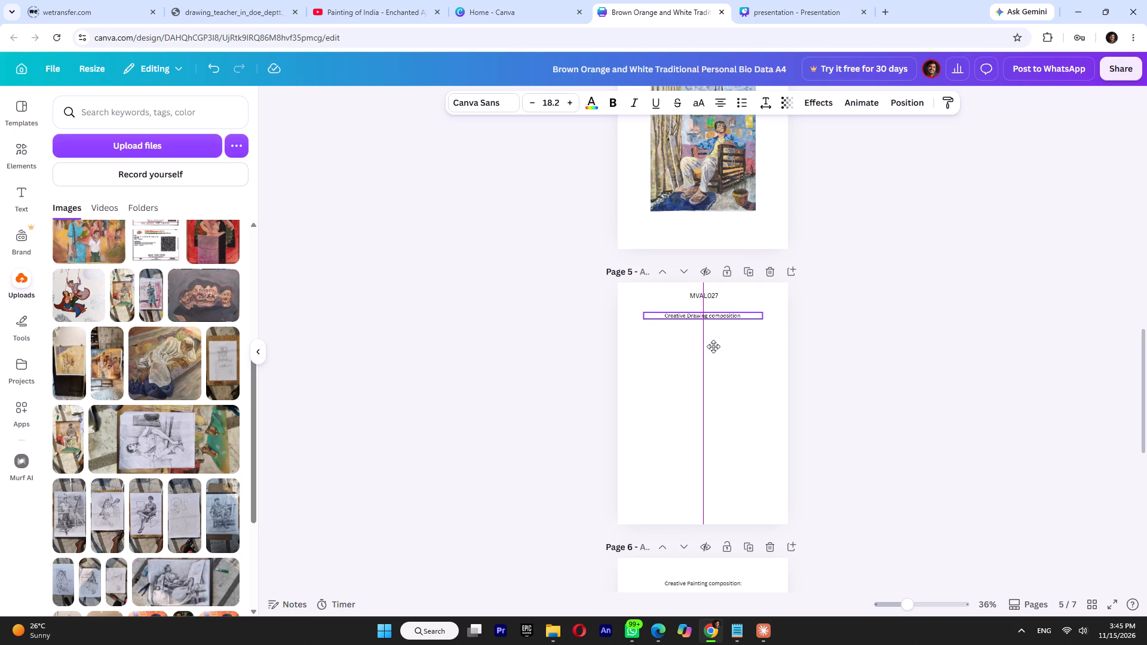
pyautogui.moveTo(713, 346); pyautogui.dragTo(713, 349)
pyautogui.click(859, 347)
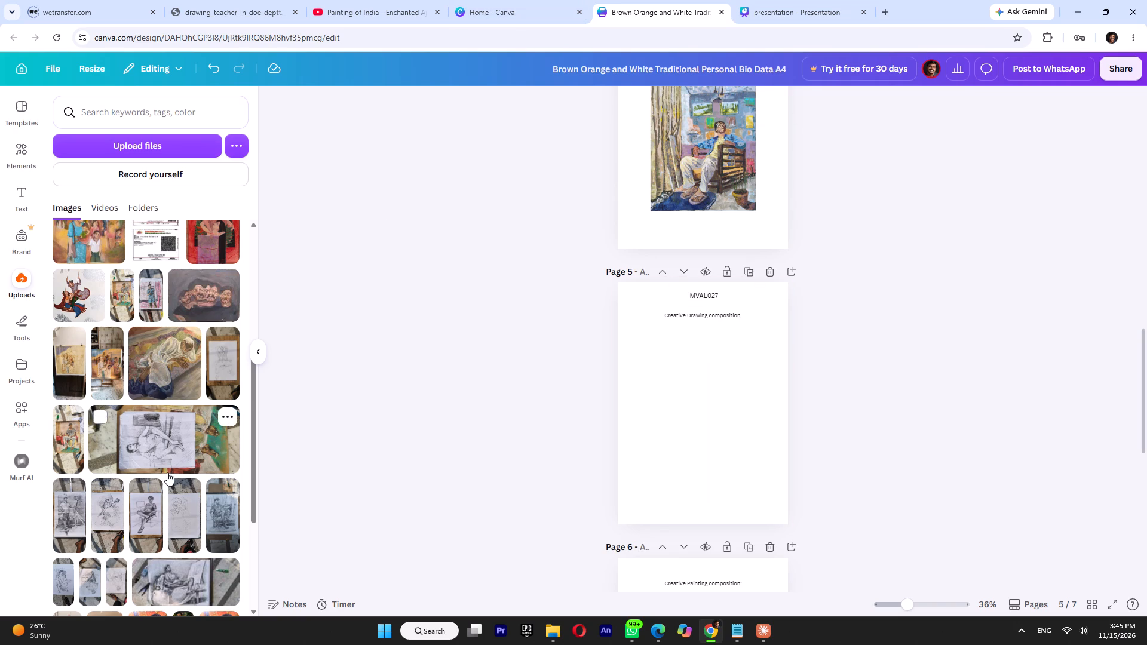
# Copy the reclining man and standing artist drawings from slide 3 of the presentation and place them beneath the page 5 heading.
pyautogui.click(791, 1)
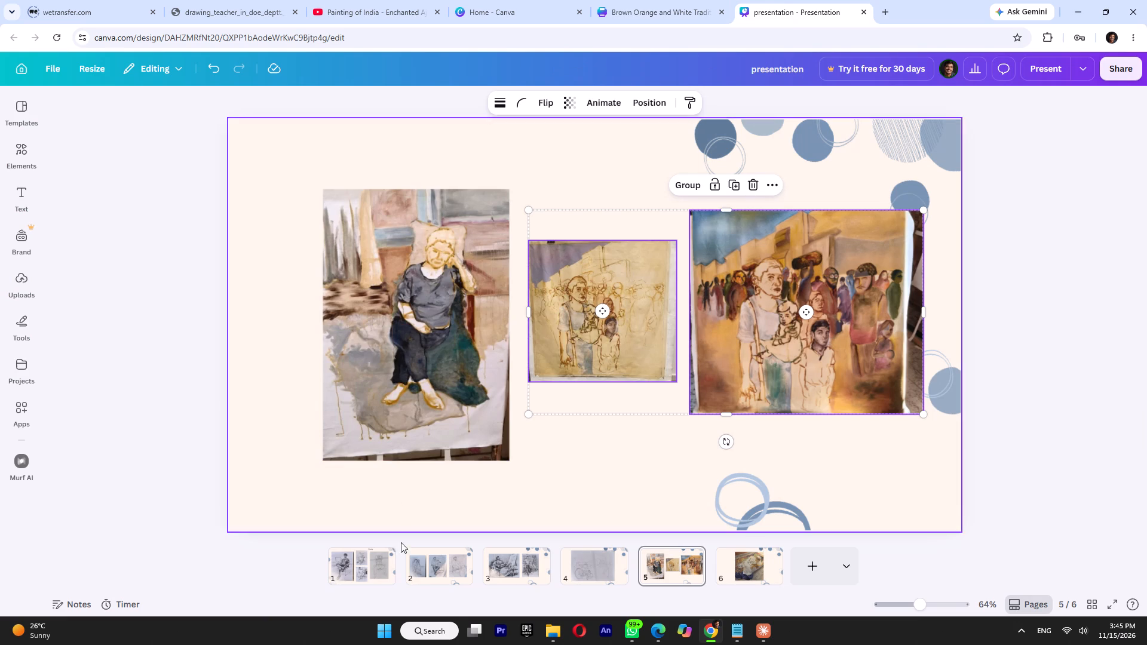
pyautogui.click(516, 567)
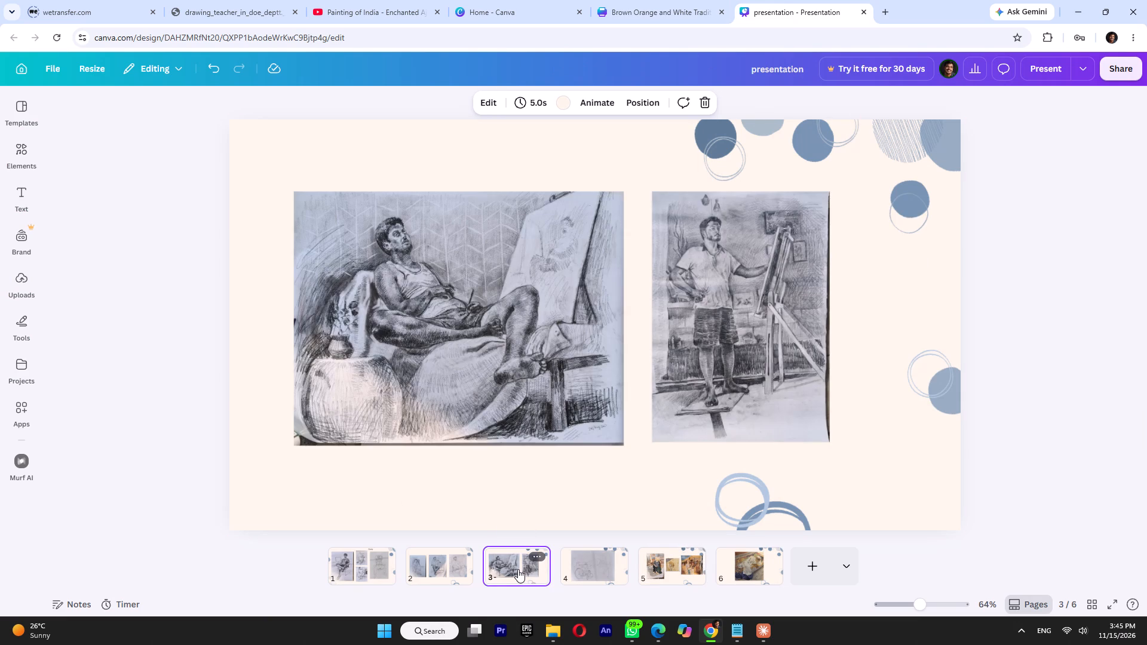
pyautogui.click(505, 341)
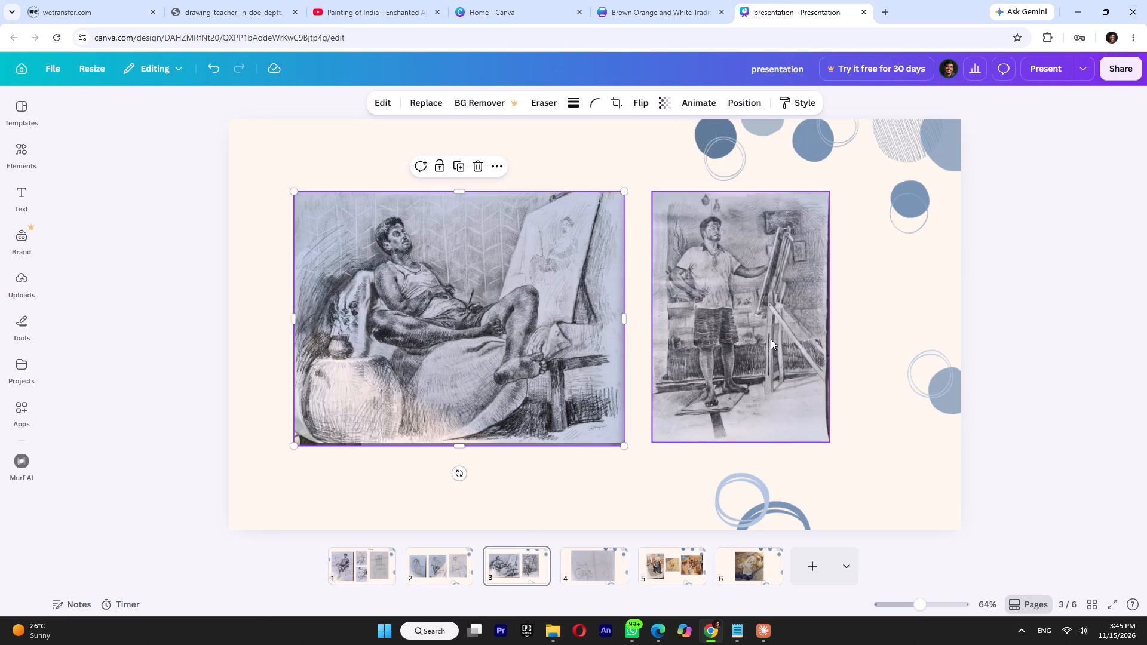
pyautogui.keyDown('shift'); pyautogui.click(771, 339); pyautogui.keyUp('shift')
pyautogui.hotkey('ctrl', 'c')
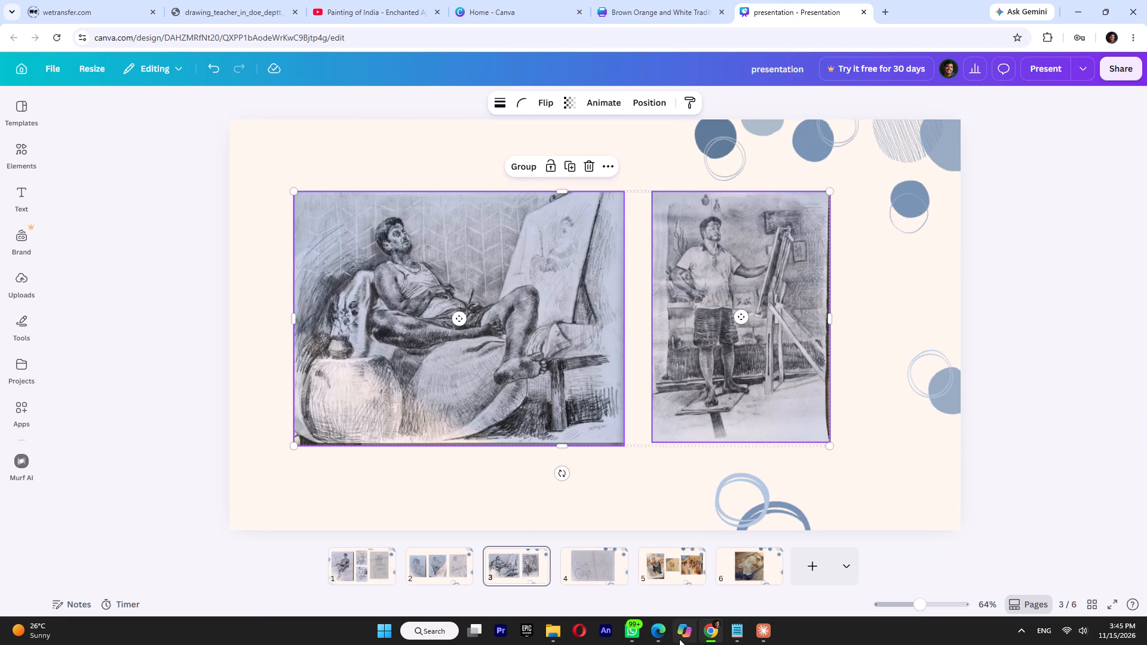
pyautogui.click(662, 634)
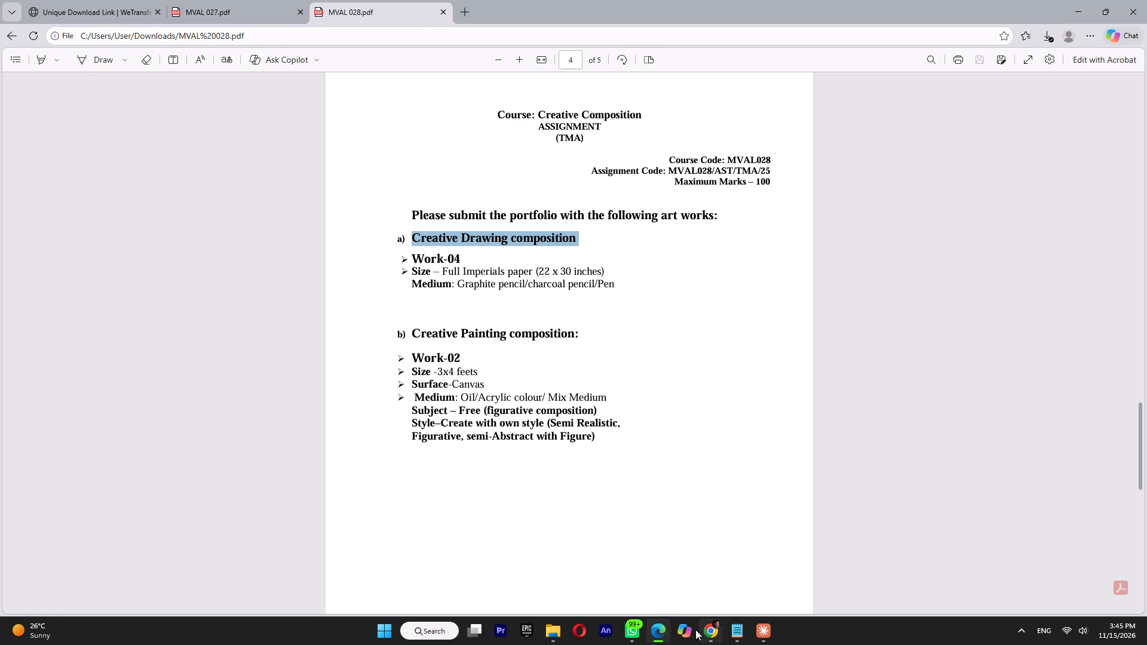
pyautogui.click(712, 635)
pyautogui.click(684, 0)
pyautogui.click(664, 413)
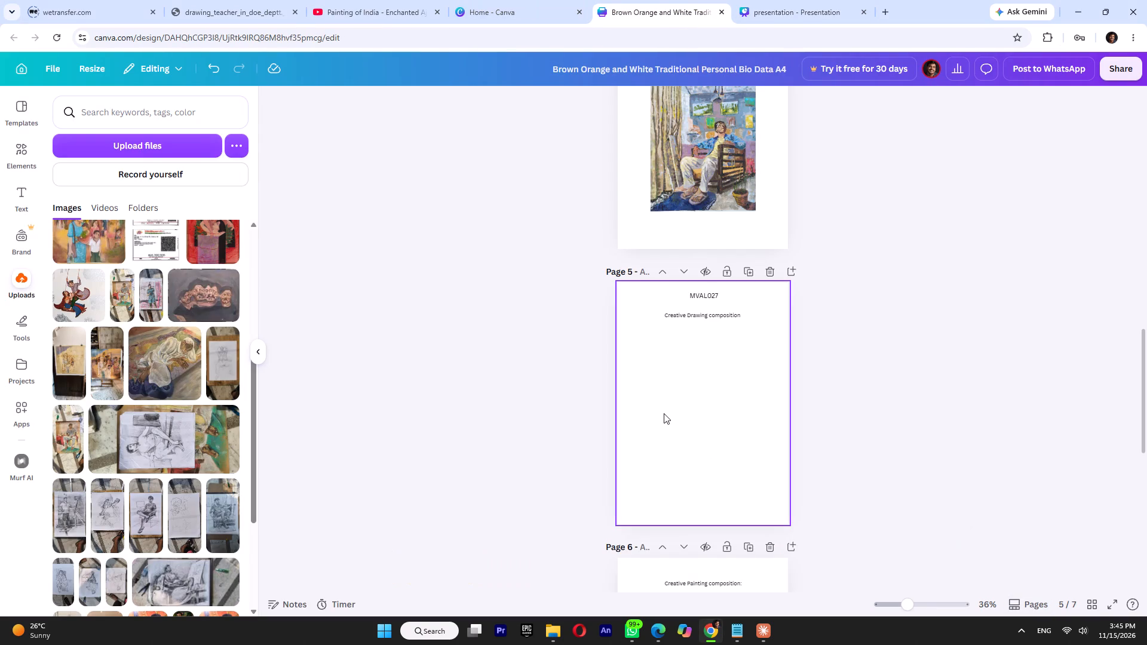
pyautogui.hotkey('ctrl', 'v')
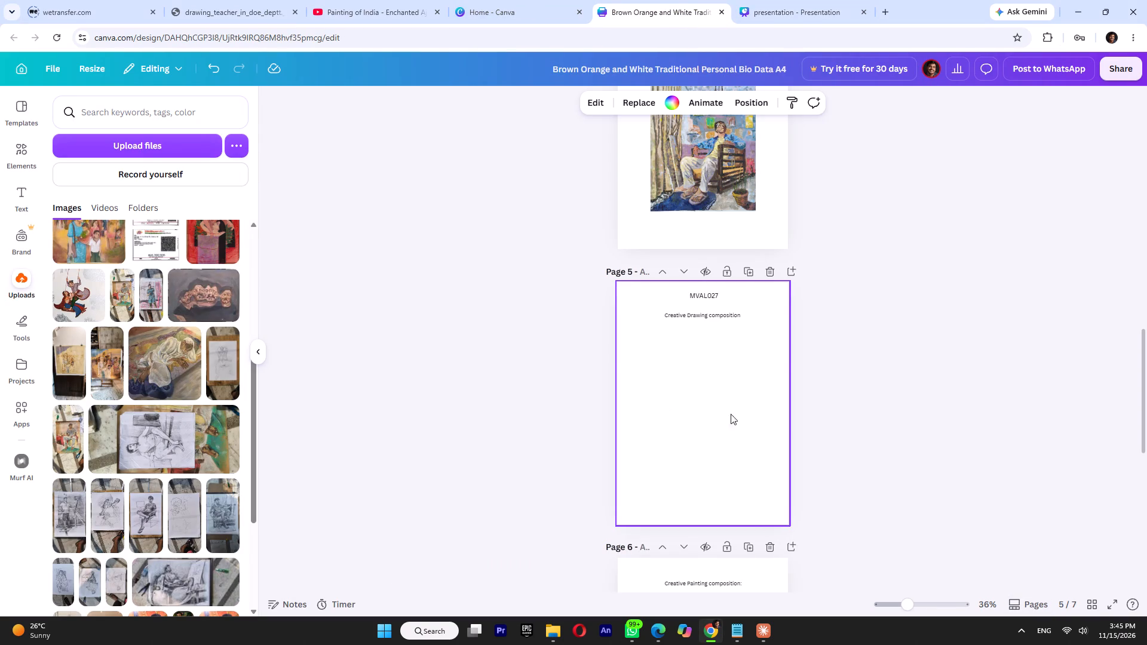
pyautogui.moveTo(747, 333); pyautogui.dragTo(747, 416)
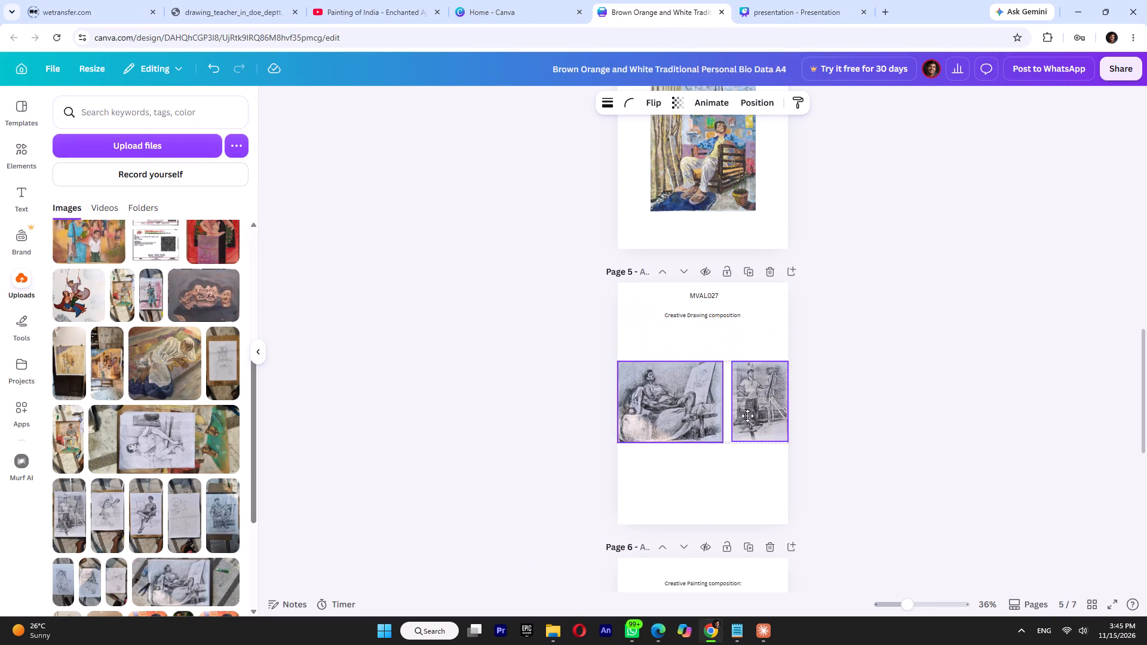
pyautogui.moveTo(747, 416); pyautogui.dragTo(774, 386)
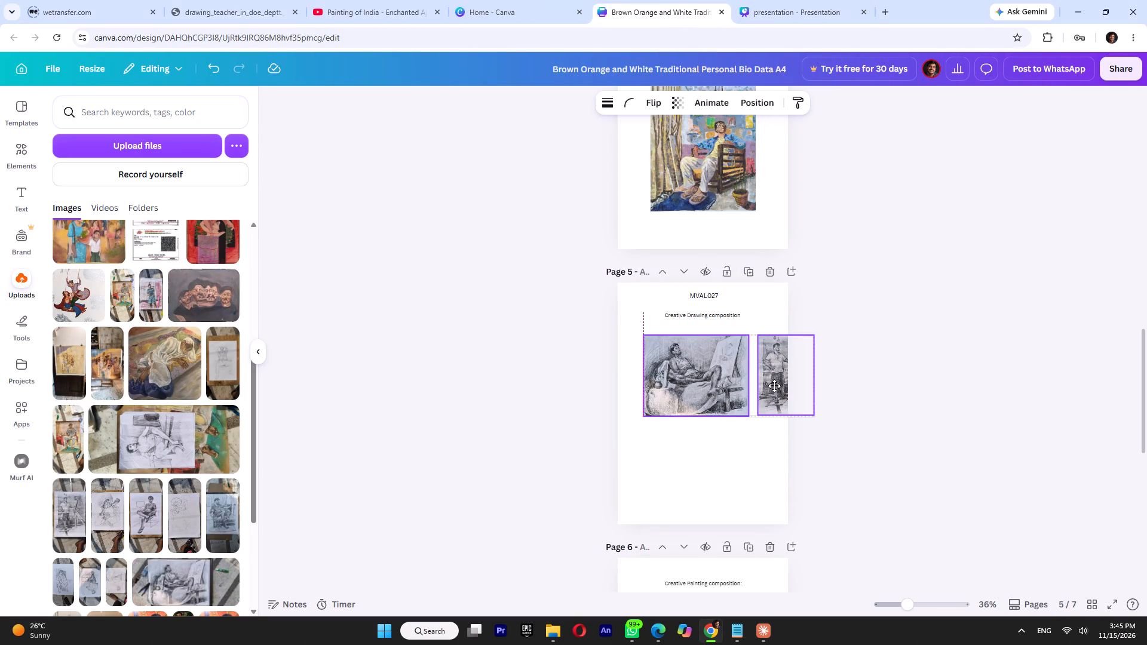
pyautogui.moveTo(774, 386); pyautogui.dragTo(775, 383)
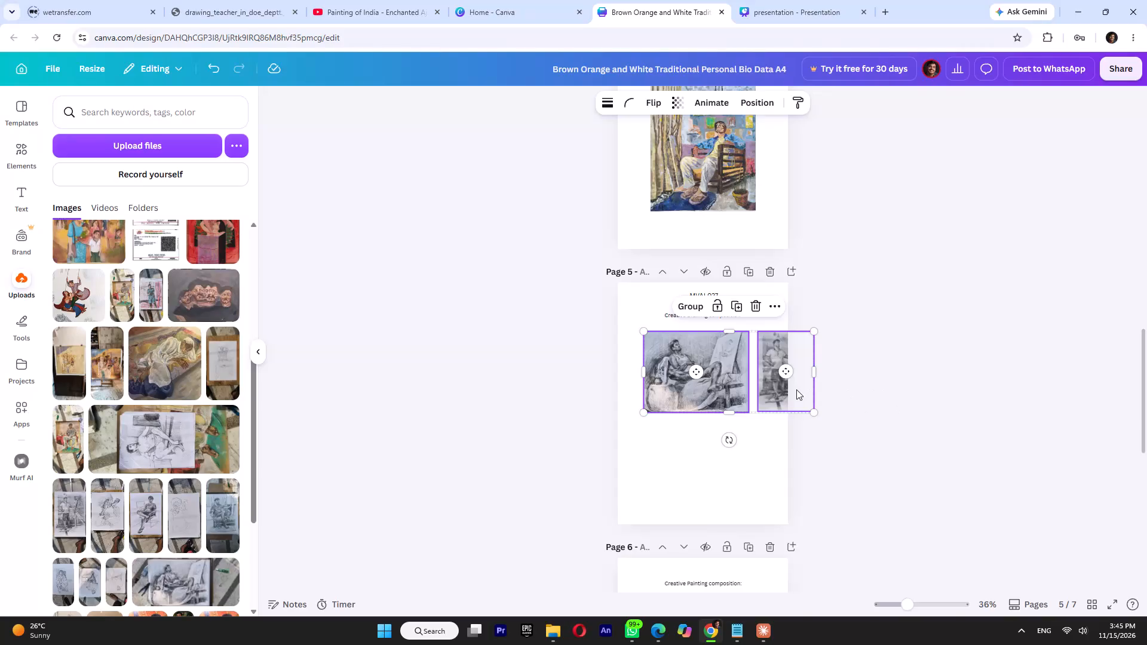
pyautogui.click(872, 385)
# Move the standing artist drawing below the reclining man drawing on page 5, enlarge it slightly and centre it horizontally.
pyautogui.moveTo(799, 385); pyautogui.dragTo(757, 451)
pyautogui.moveTo(771, 381); pyautogui.dragTo(744, 453)
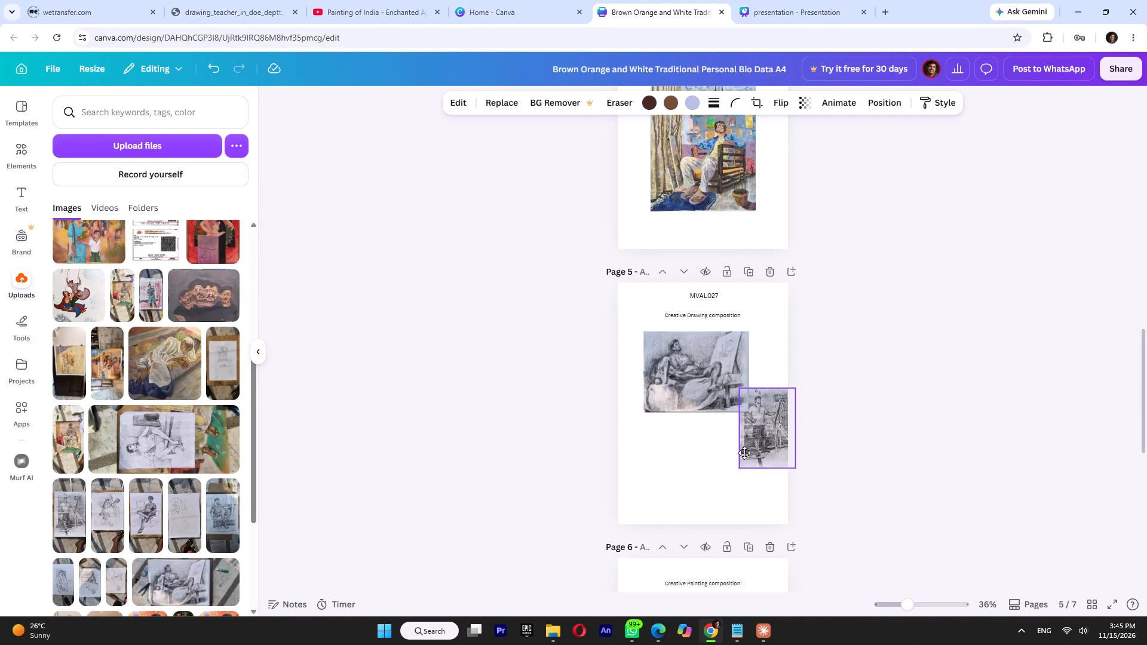
pyautogui.moveTo(744, 453); pyautogui.dragTo(691, 472)
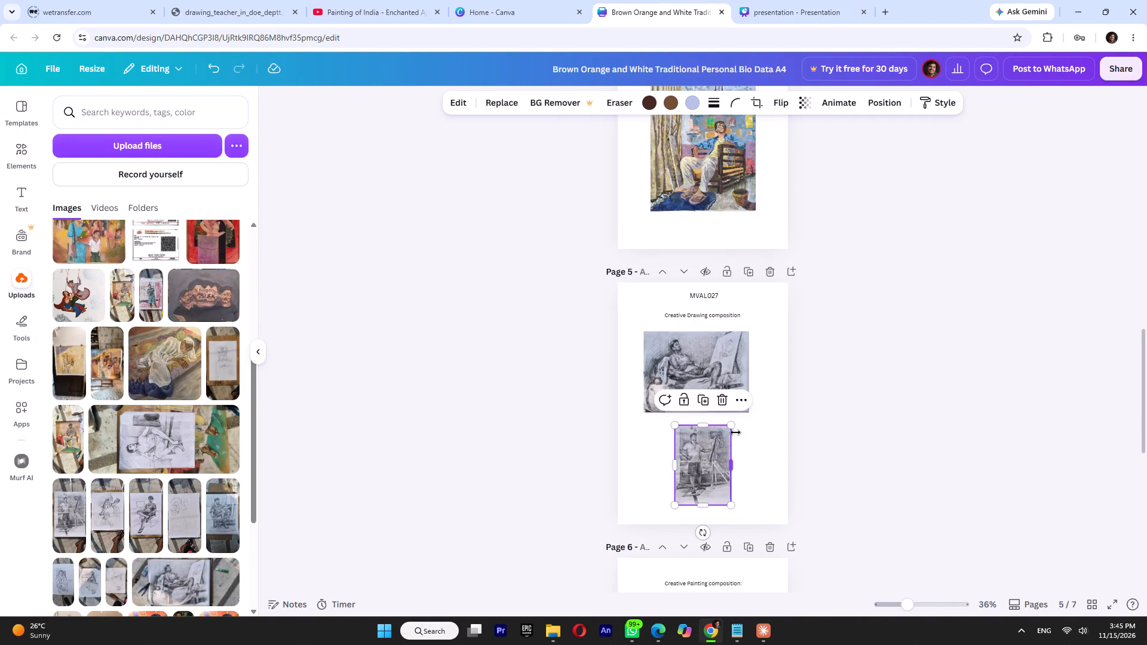
pyautogui.moveTo(729, 425); pyautogui.dragTo(738, 422)
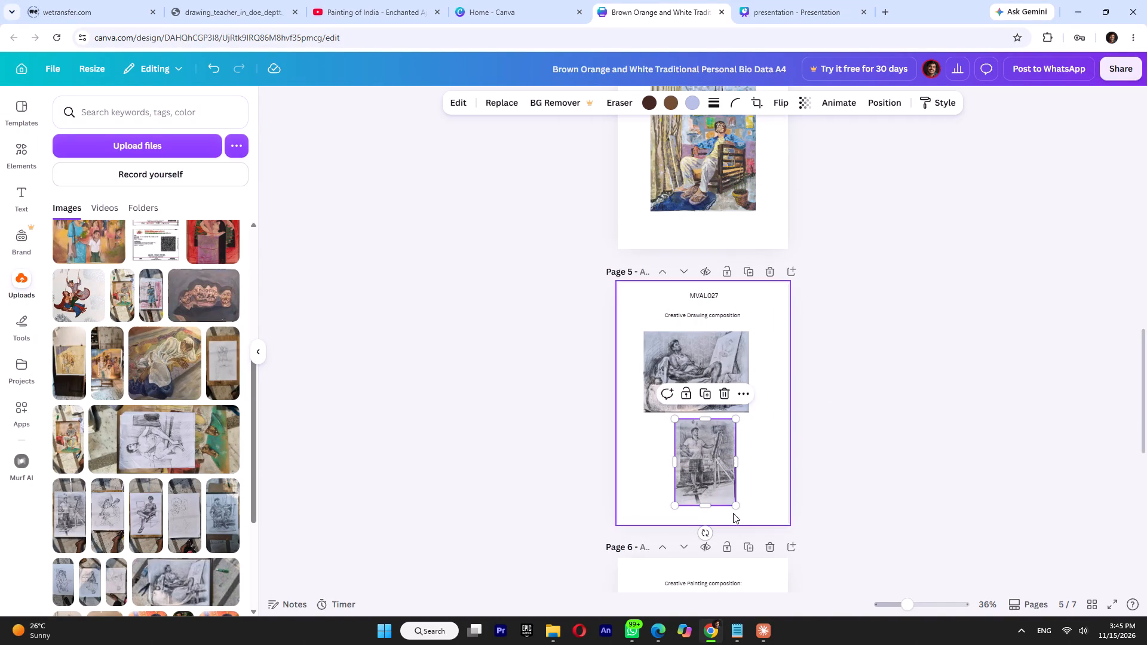
pyautogui.click(735, 505)
pyautogui.moveTo(708, 461); pyautogui.dragTo(702, 461)
# Centre the reclining man drawing horizontally beneath the "Creative Drawing composition" heading on page 5.
pyautogui.click(717, 365)
pyautogui.moveTo(698, 370); pyautogui.dragTo(704, 370)
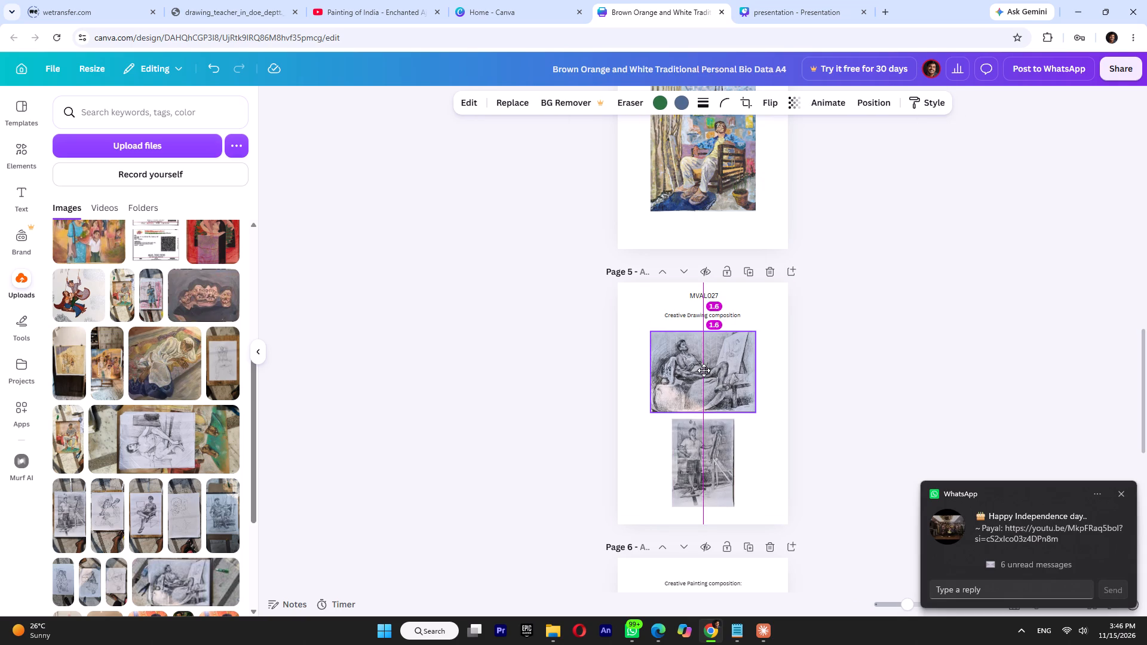
pyautogui.moveTo(704, 370); pyautogui.dragTo(707, 370)
pyautogui.click(709, 477)
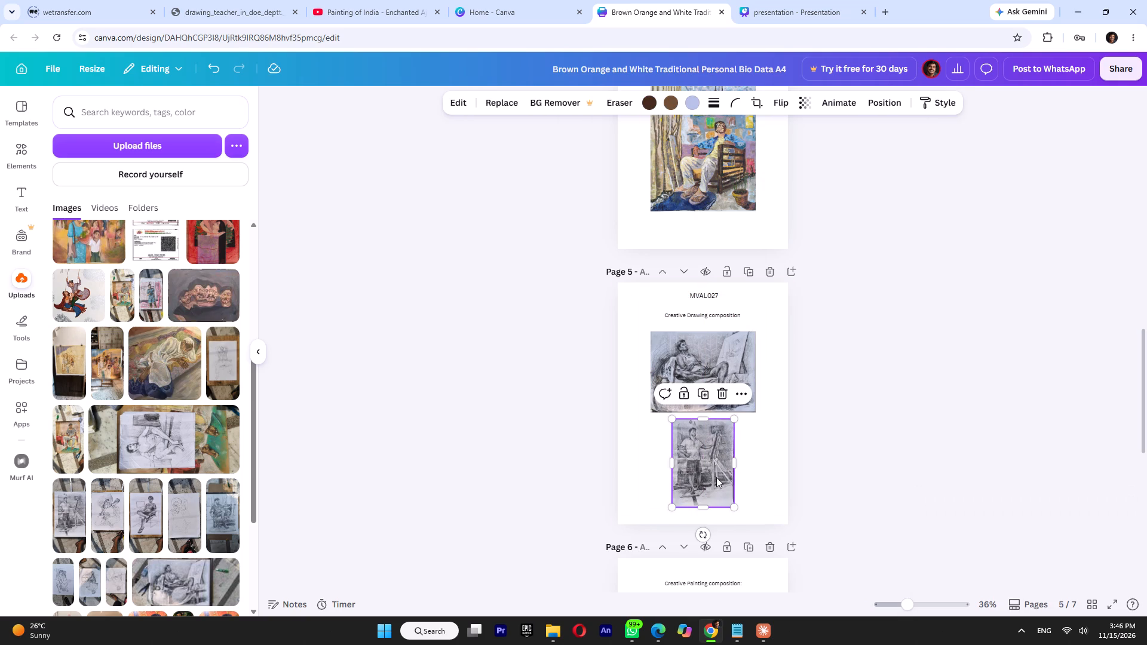
pyautogui.click(844, 401)
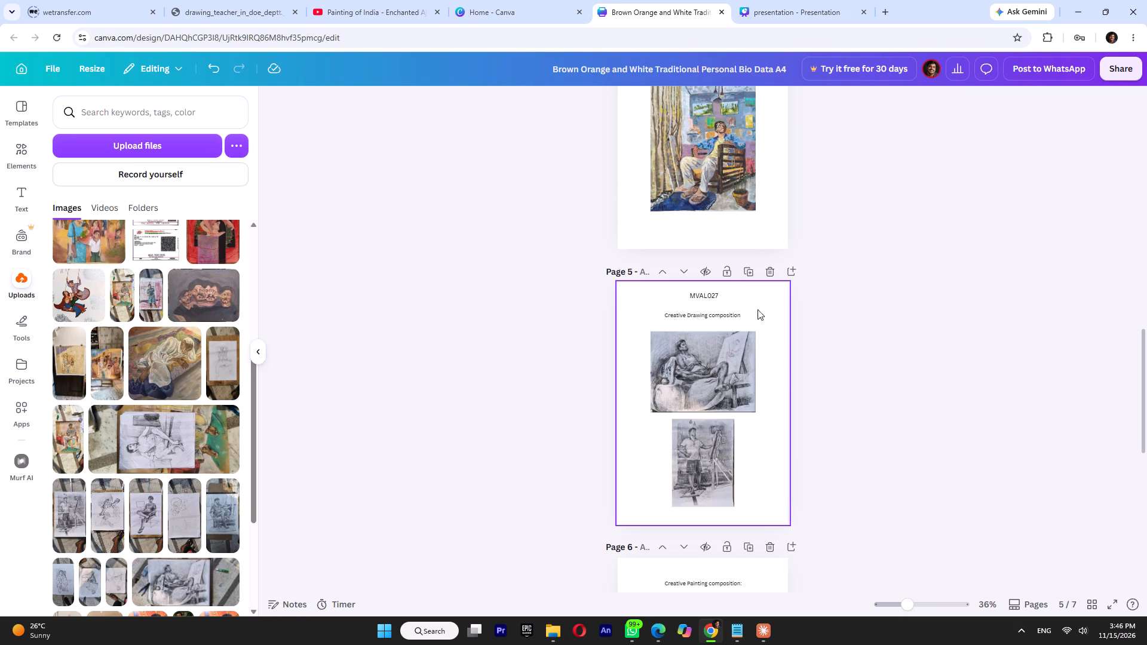
# Duplicate page 5 and delete both drawings from the copy, keeping its title and heading.
pyautogui.click(749, 272)
pyautogui.click(725, 378)
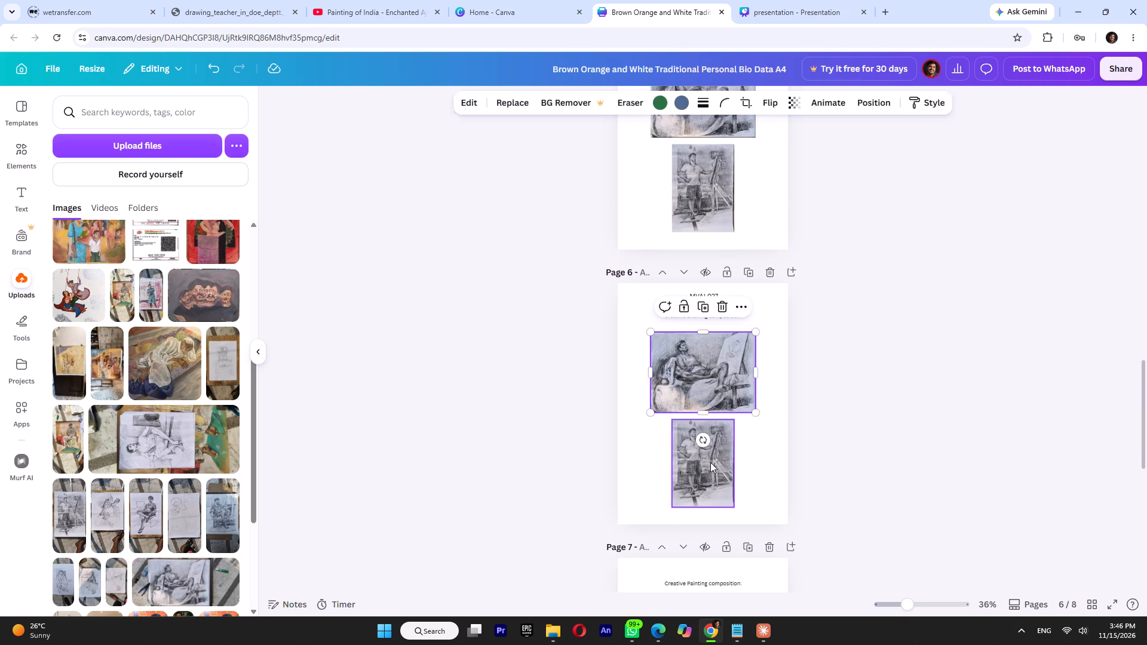
pyautogui.press('Delete')
pyautogui.click(700, 468)
pyautogui.press('Delete')
# Check the drawings on slide 2 of the presentation against the artworks already placed on the portfolio's pages 1 to 5.
pyautogui.click(806, 0)
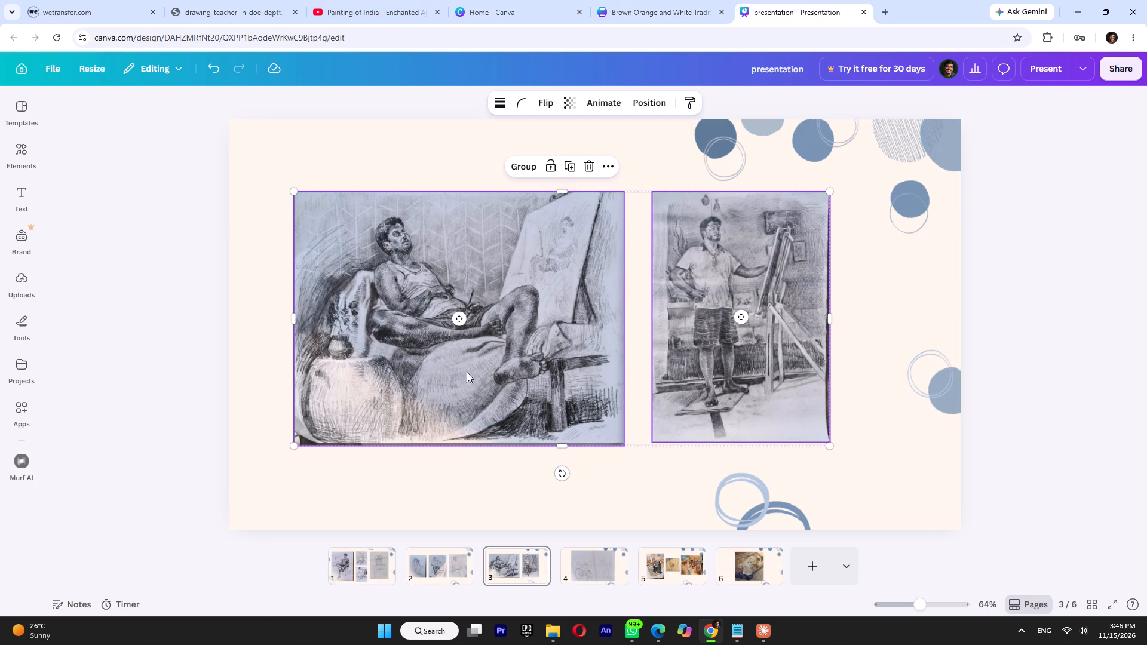
pyautogui.click(443, 573)
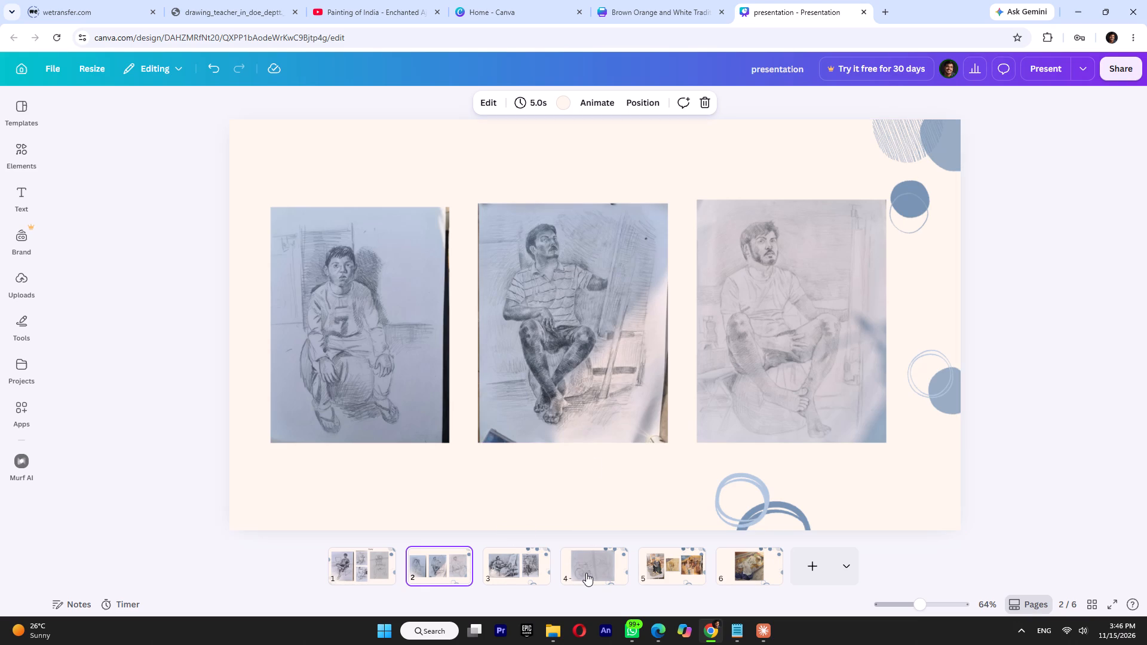
pyautogui.click(639, 0)
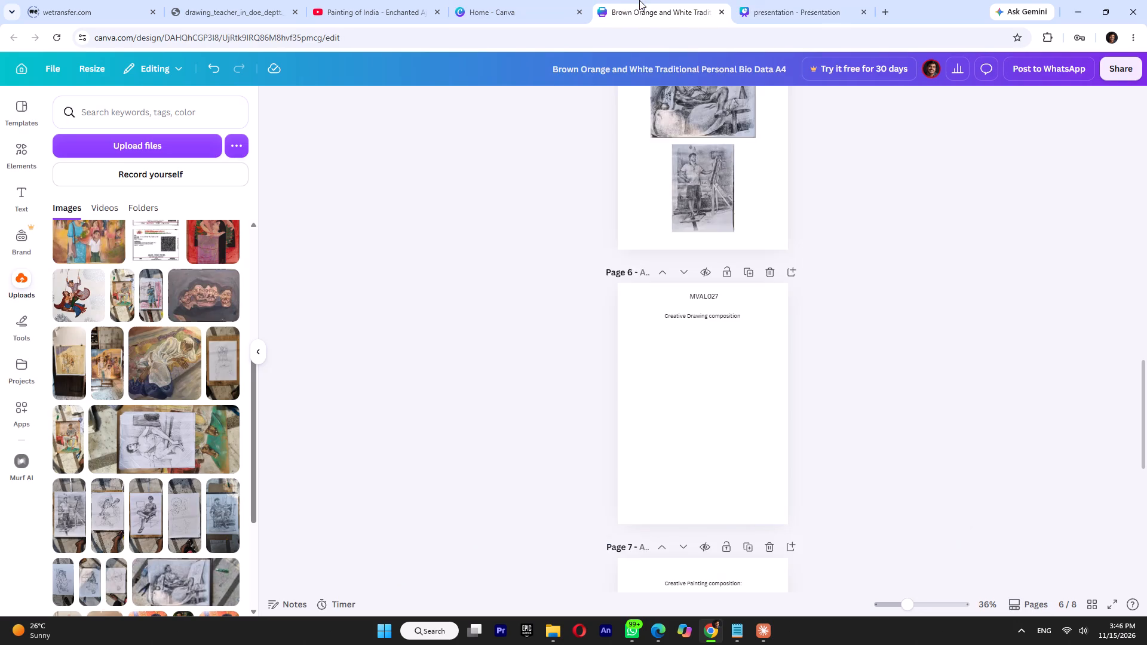
pyautogui.scroll(6, 690, 386)
pyautogui.scroll(18, 690, 386)
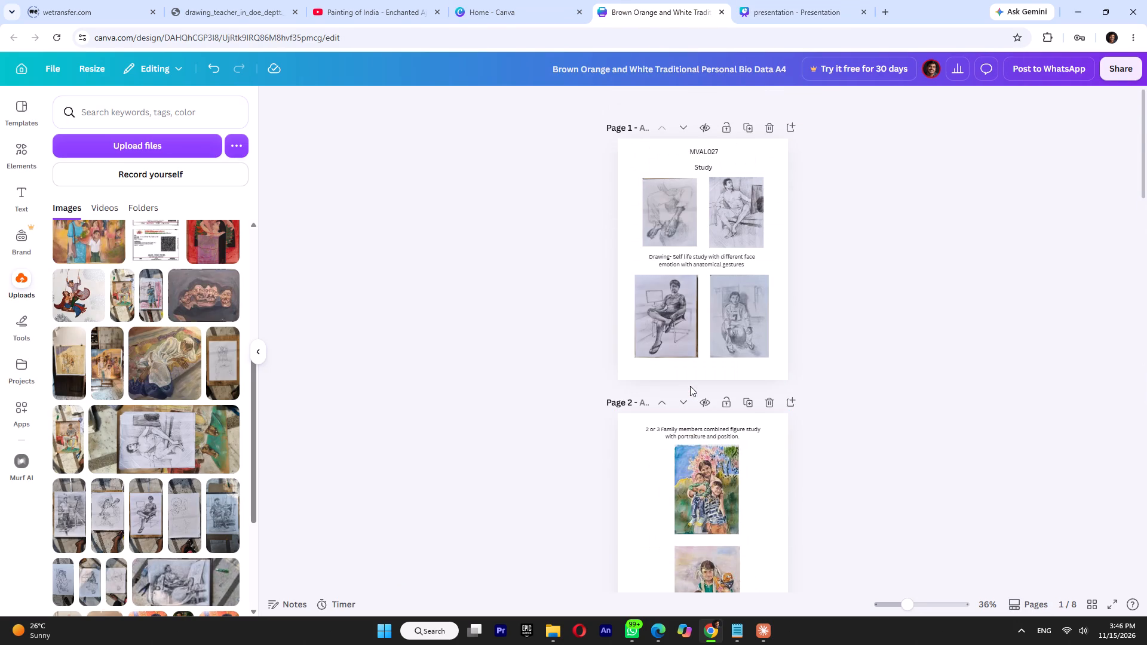
pyautogui.scroll(-14, 700, 394)
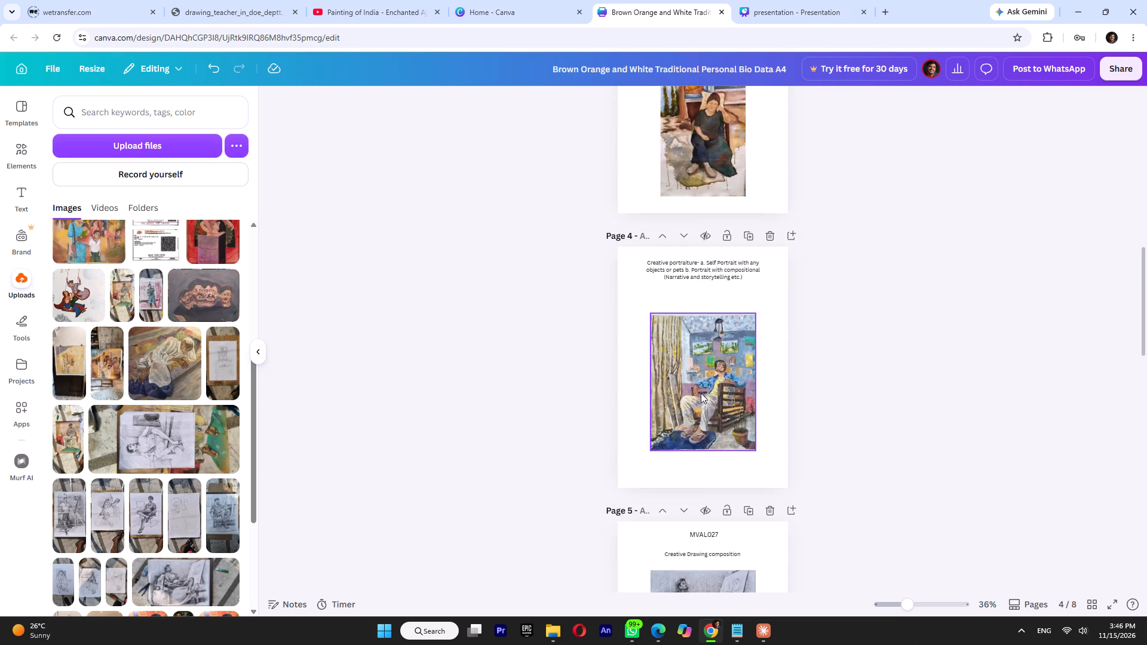
pyautogui.scroll(-4, 701, 393)
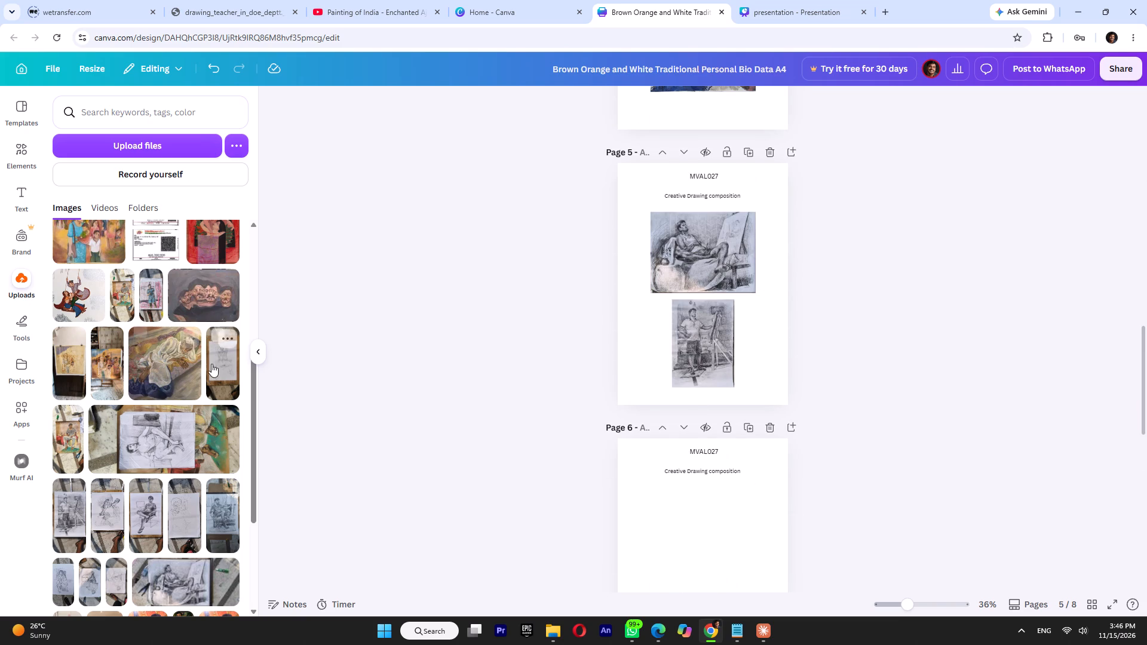
# Add the uploaded wheelchair figure drawing, rotate it to landscape so the wheelchair stands upright, and move it onto page 6.
pyautogui.scroll(9, 103, 311)
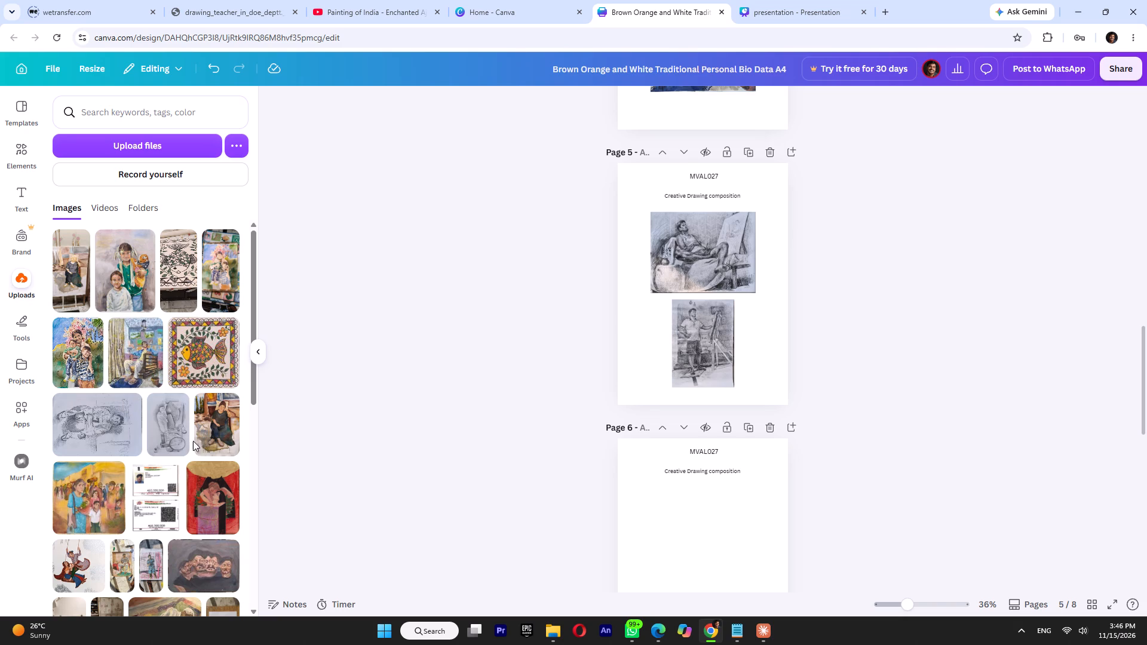
pyautogui.click(180, 433)
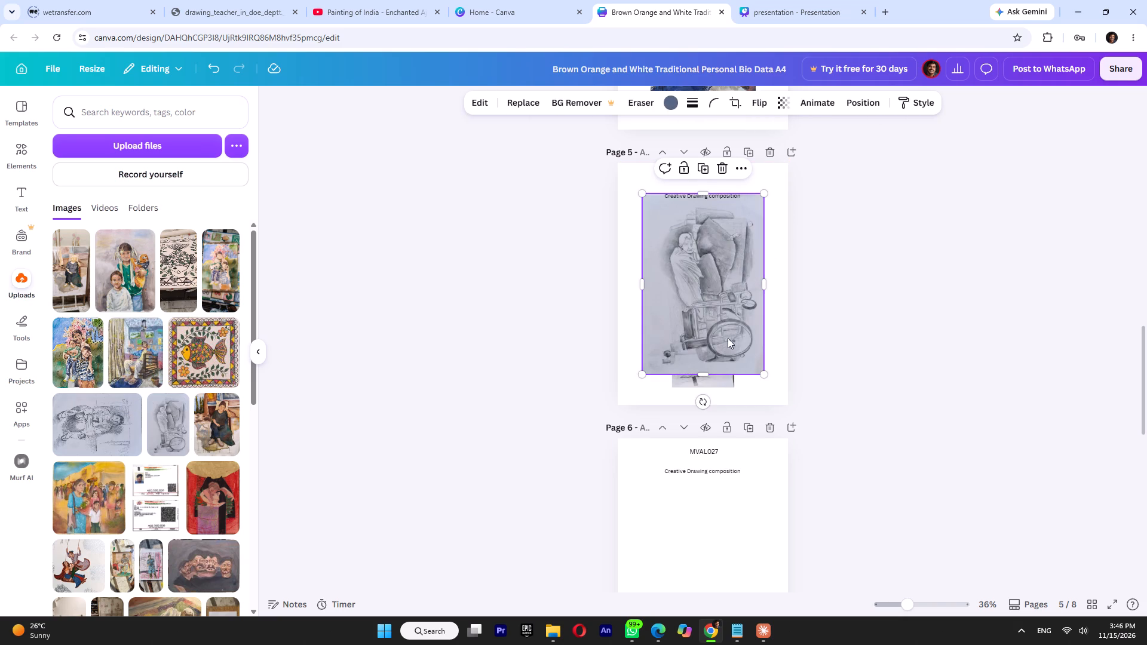
pyautogui.moveTo(699, 404); pyautogui.dragTo(615, 279)
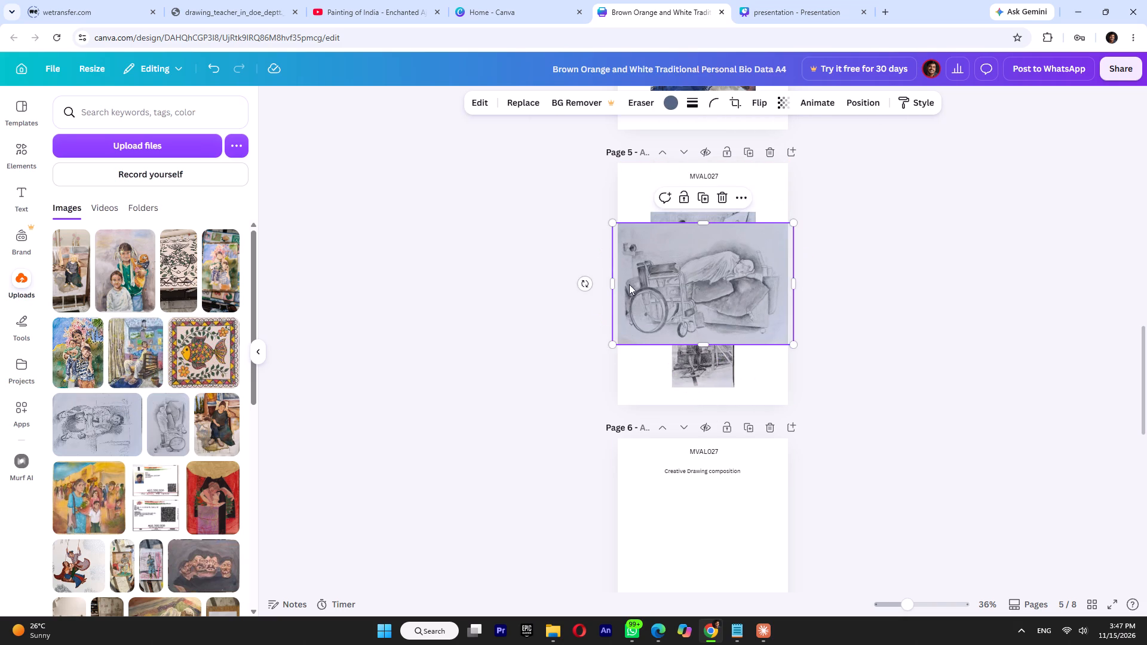
pyautogui.moveTo(709, 280); pyautogui.dragTo(719, 536)
# Shrink the wheelchair drawing to fit within the page 6 margins and centre it just beneath the "Creative Drawing composition" heading.
pyautogui.scroll(-2, 731, 419)
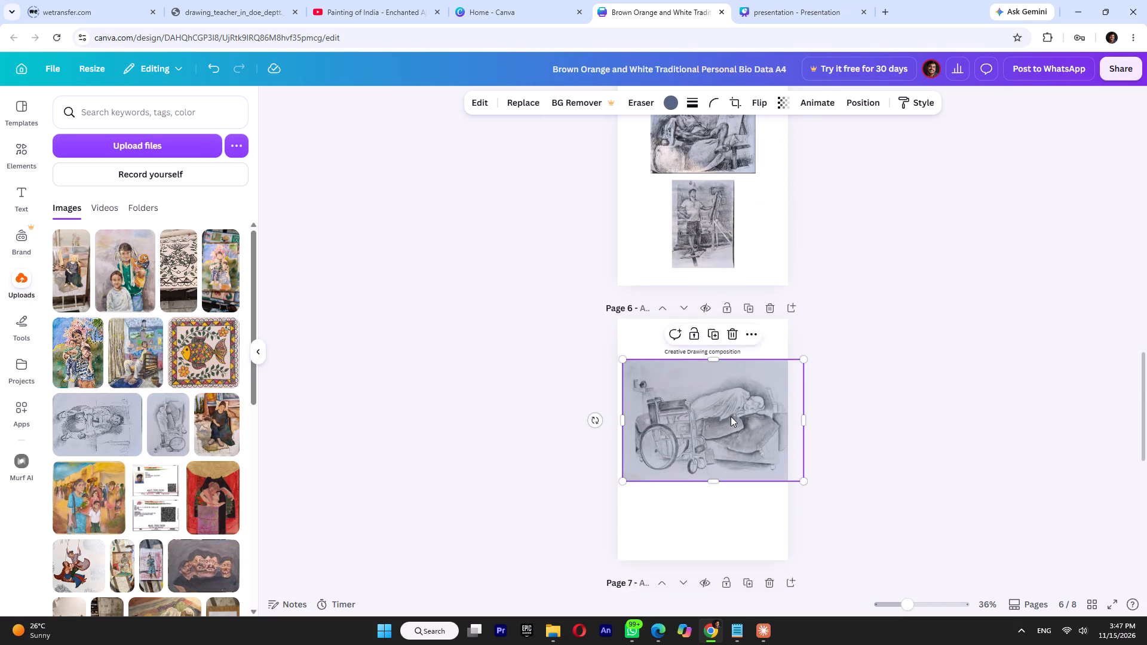
pyautogui.scroll(-3, 731, 416)
pyautogui.moveTo(802, 302); pyautogui.dragTo(755, 271)
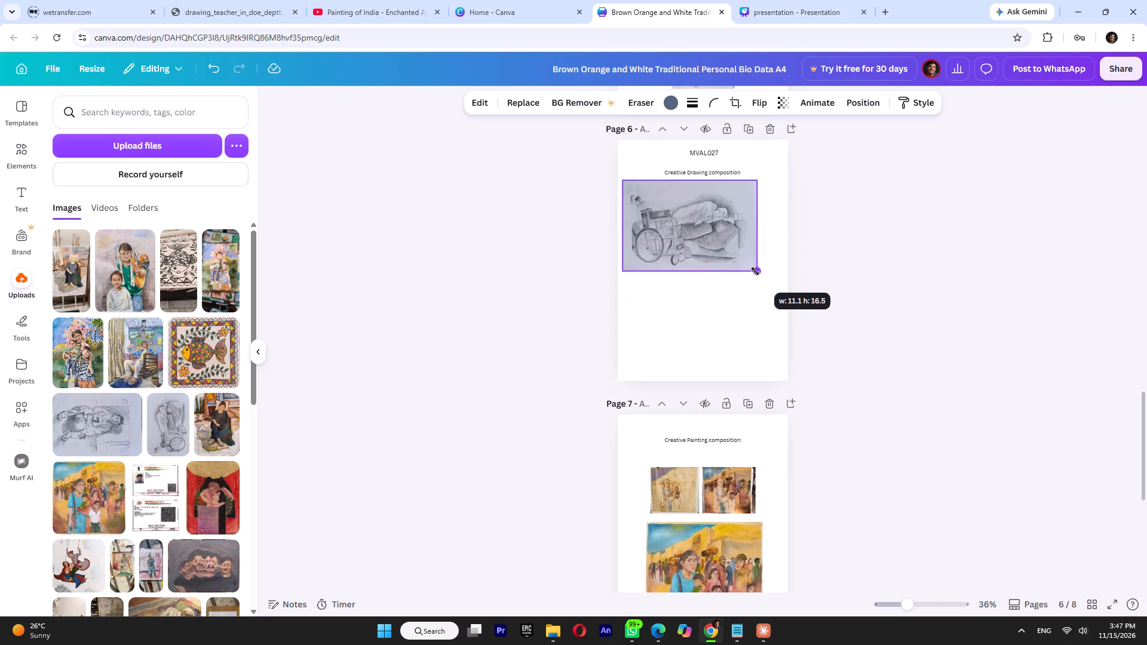
pyautogui.moveTo(755, 271); pyautogui.dragTo(761, 275)
pyautogui.moveTo(623, 183); pyautogui.dragTo(637, 189)
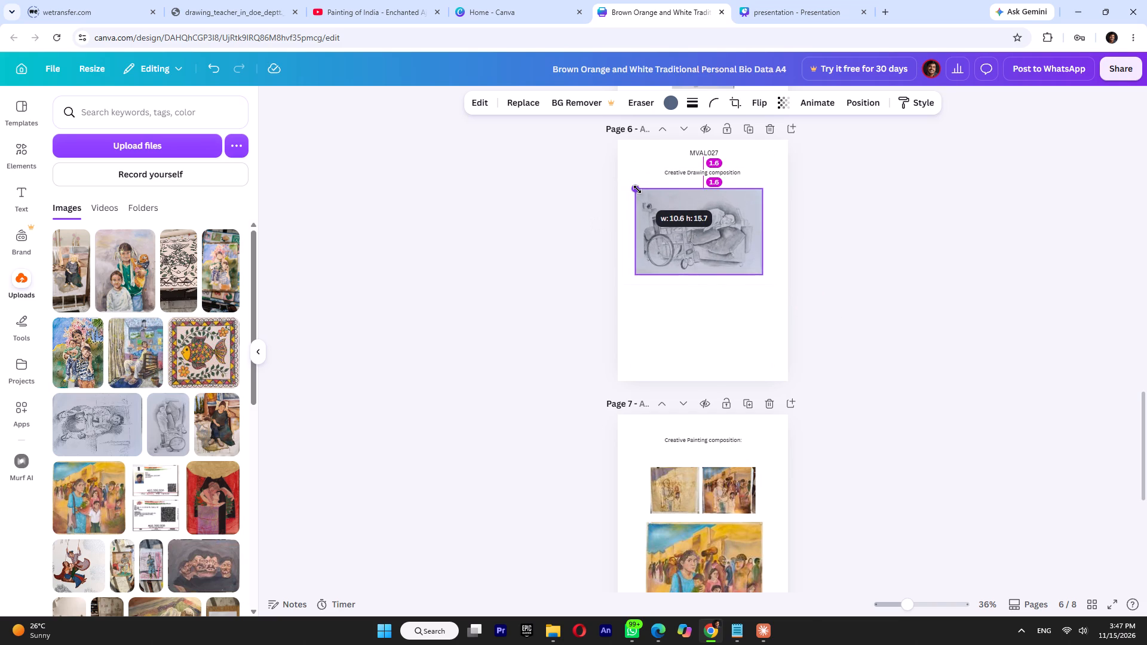
pyautogui.moveTo(637, 189); pyautogui.dragTo(645, 192)
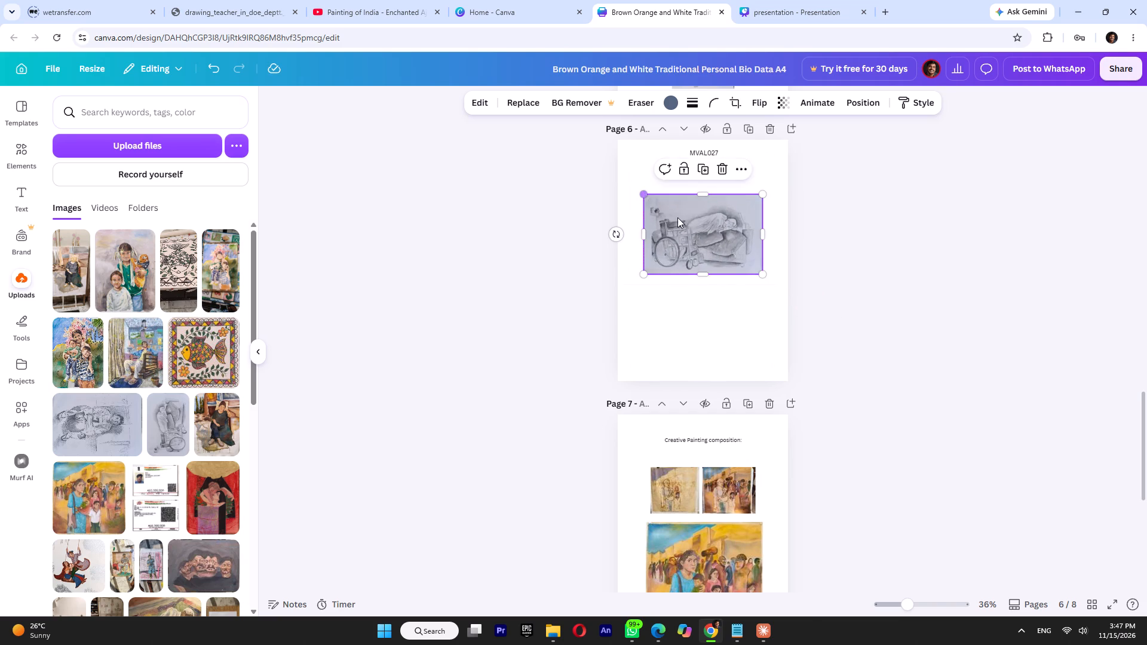
pyautogui.click(693, 226)
pyautogui.moveTo(700, 233); pyautogui.dragTo(700, 227)
pyautogui.click(737, 337)
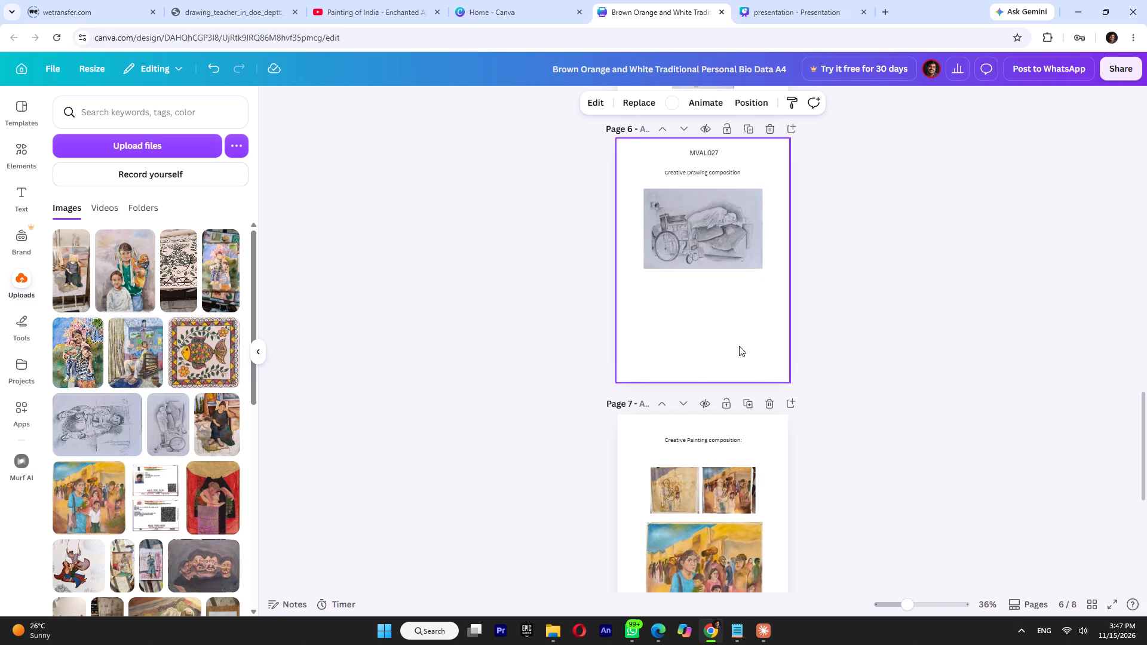
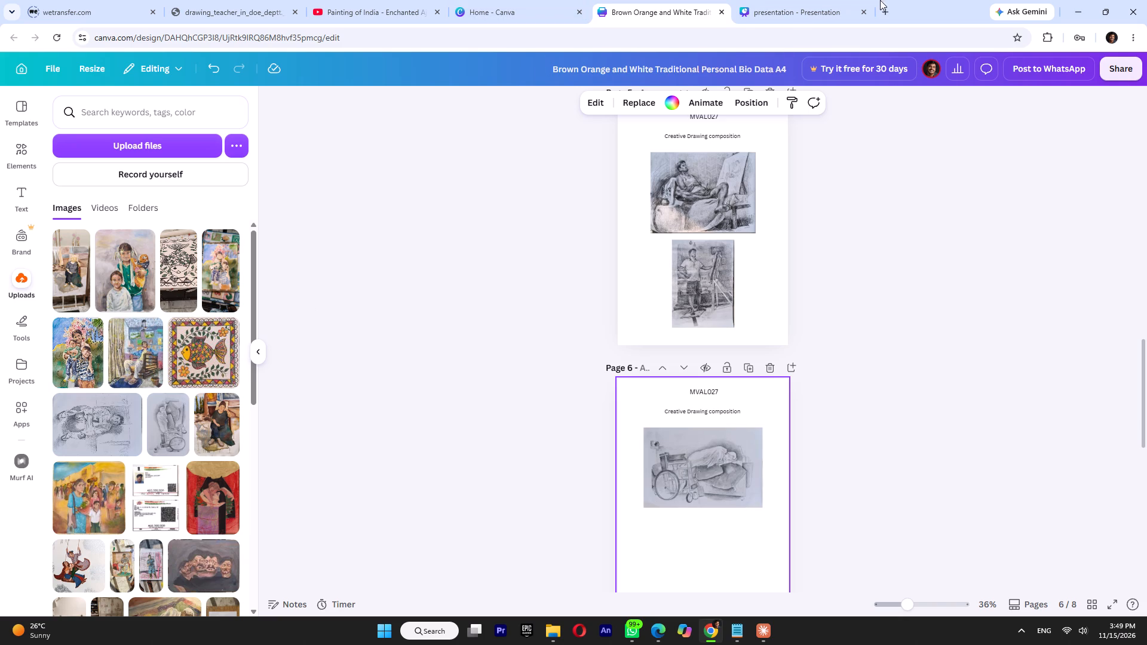
# Copy the drawing of the seated man in a striped shirt from slide 2 of the presentation onto portfolio page 6.
pyautogui.click(800, 2)
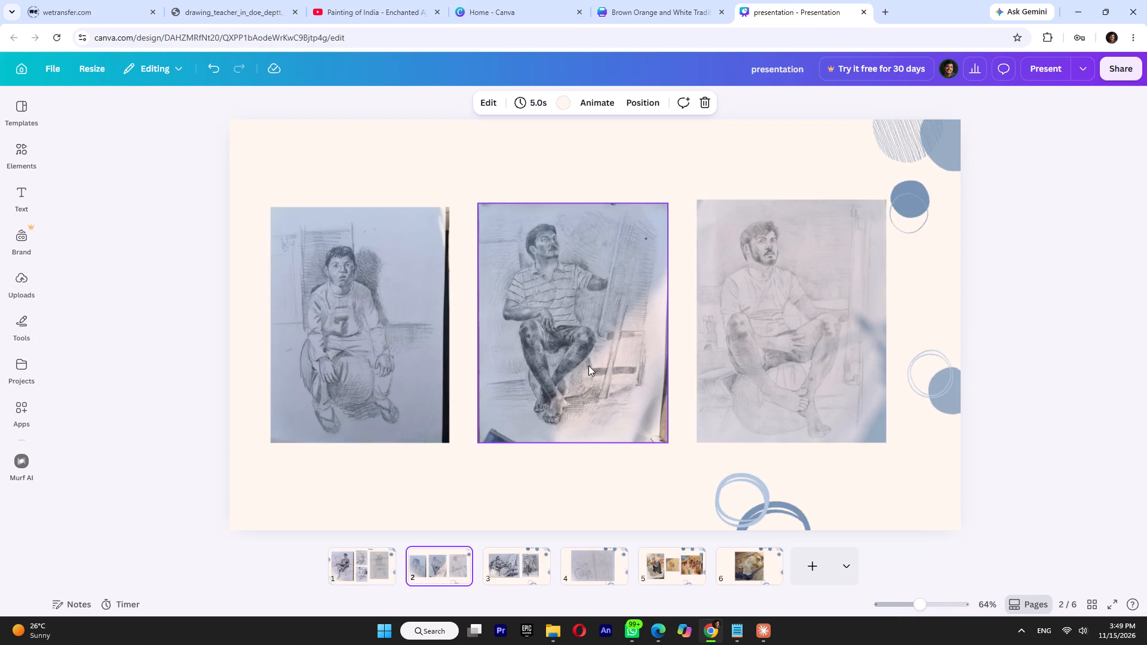
pyautogui.click(588, 365)
pyautogui.hotkey('ctrl', 'c')
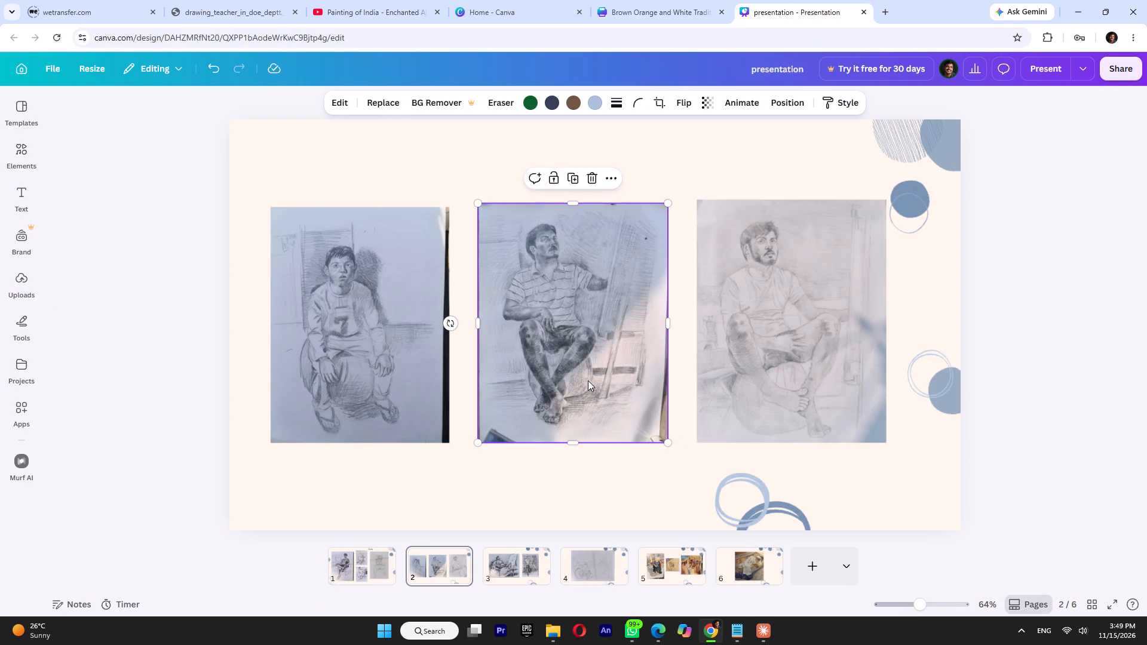
pyautogui.click(636, 1)
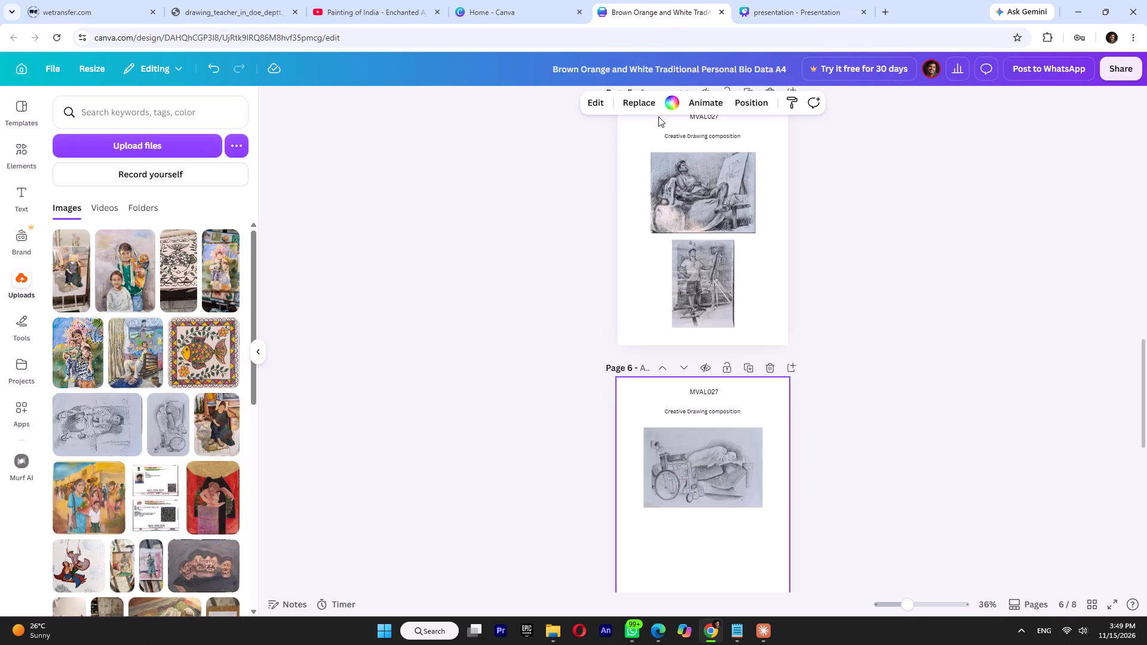
pyautogui.scroll(-3, 786, 435)
pyautogui.click(724, 415)
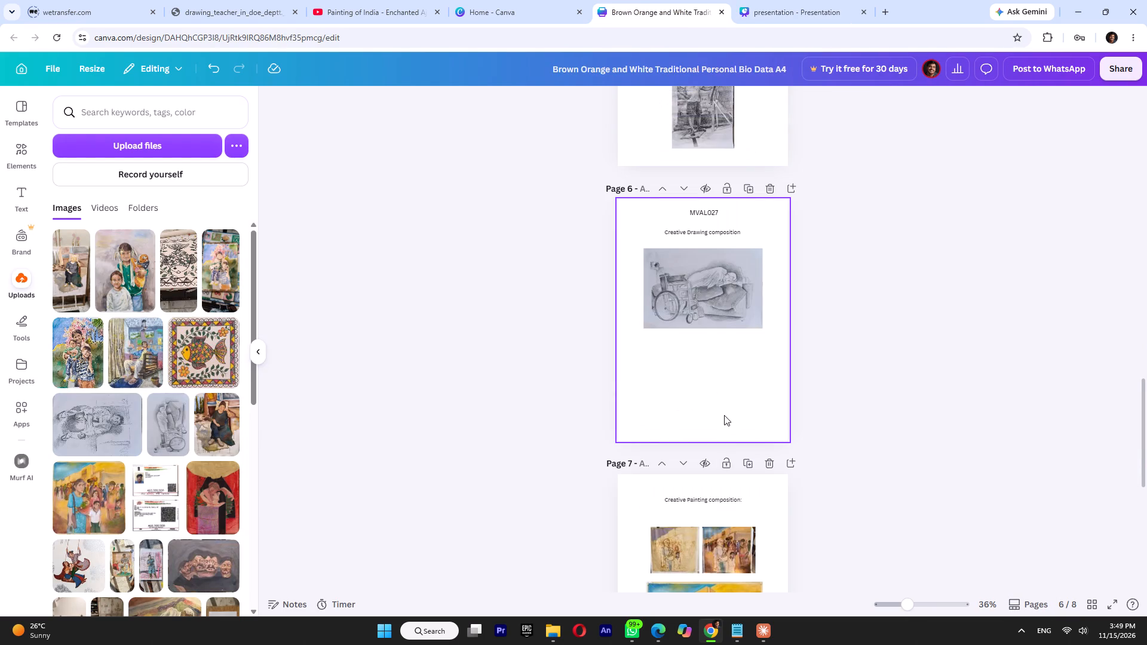
pyautogui.hotkey('ctrl', 'v')
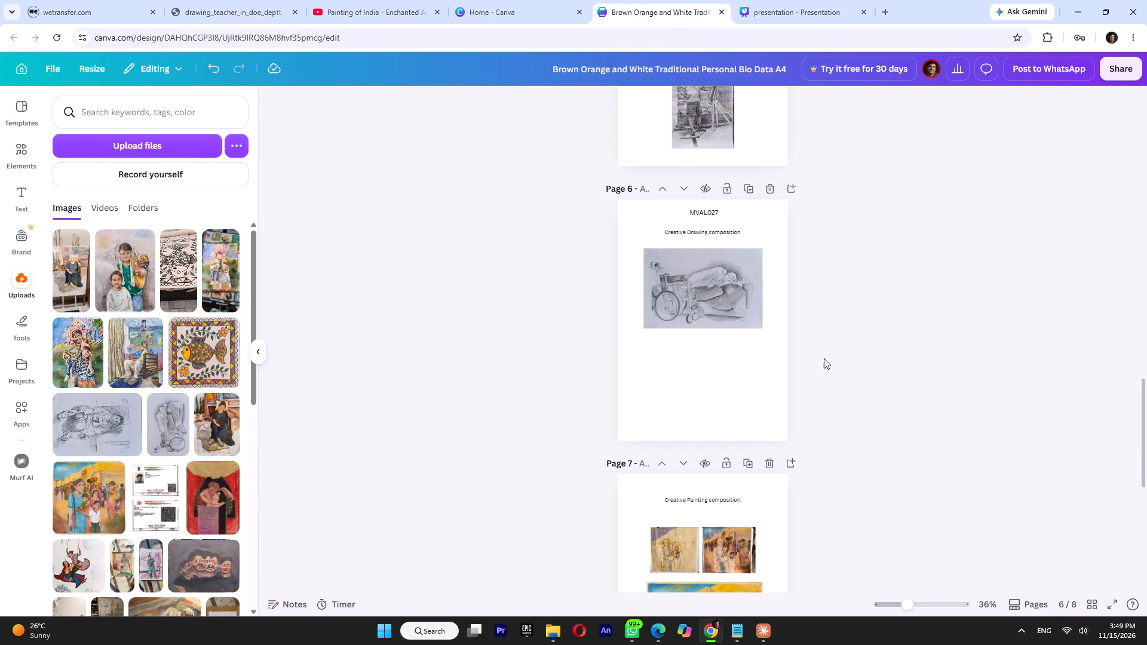
pyautogui.click(844, 352)
# Shrink the striped-shirt drawing and place it beneath the wheelchair drawing on page 6, aligned with that drawing's left edge.
pyautogui.click(686, 282)
pyautogui.moveTo(659, 277); pyautogui.dragTo(667, 358)
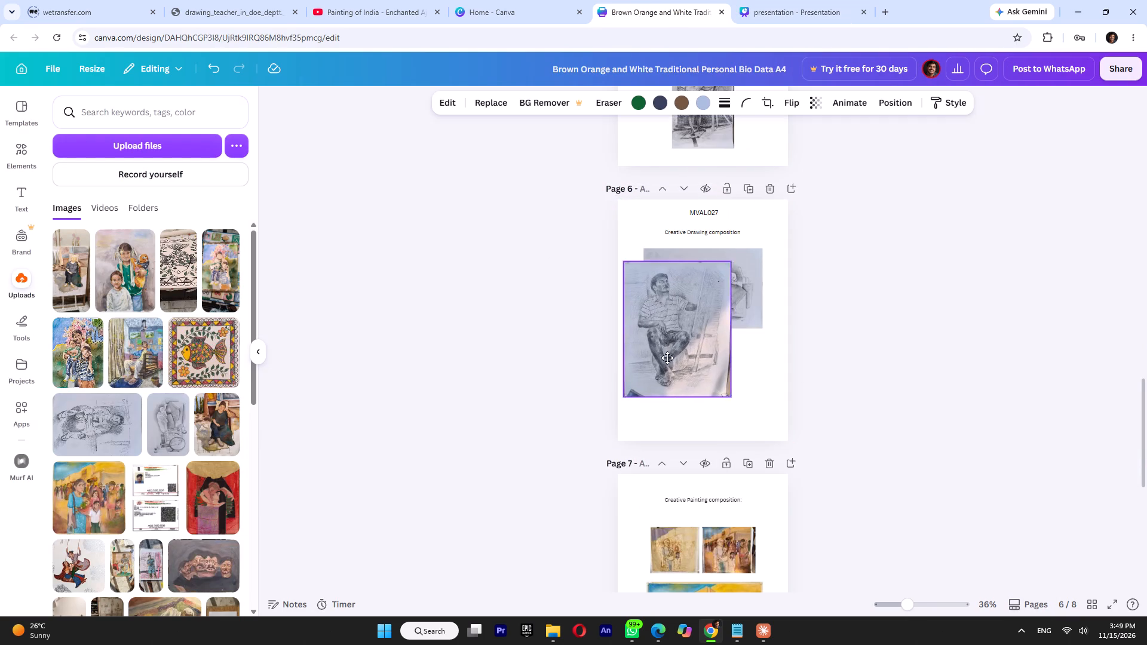
pyautogui.moveTo(667, 358); pyautogui.dragTo(667, 413)
pyautogui.moveTo(731, 472); pyautogui.dragTo(718, 414)
pyautogui.moveTo(662, 379); pyautogui.dragTo(671, 378)
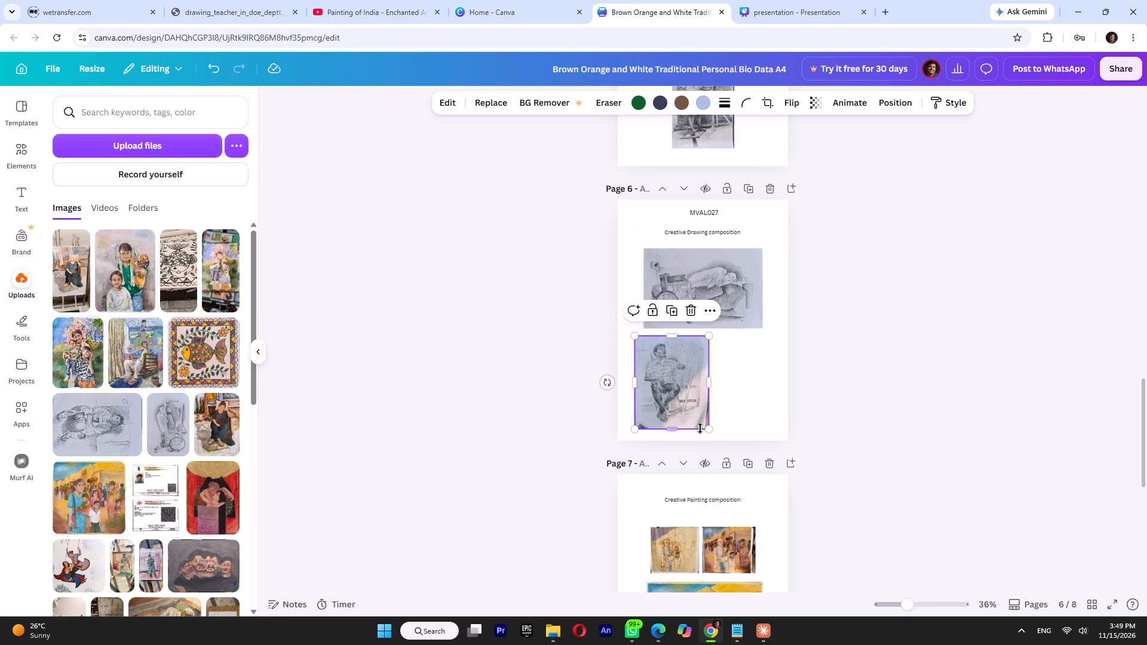
pyautogui.moveTo(707, 429); pyautogui.dragTo(704, 420)
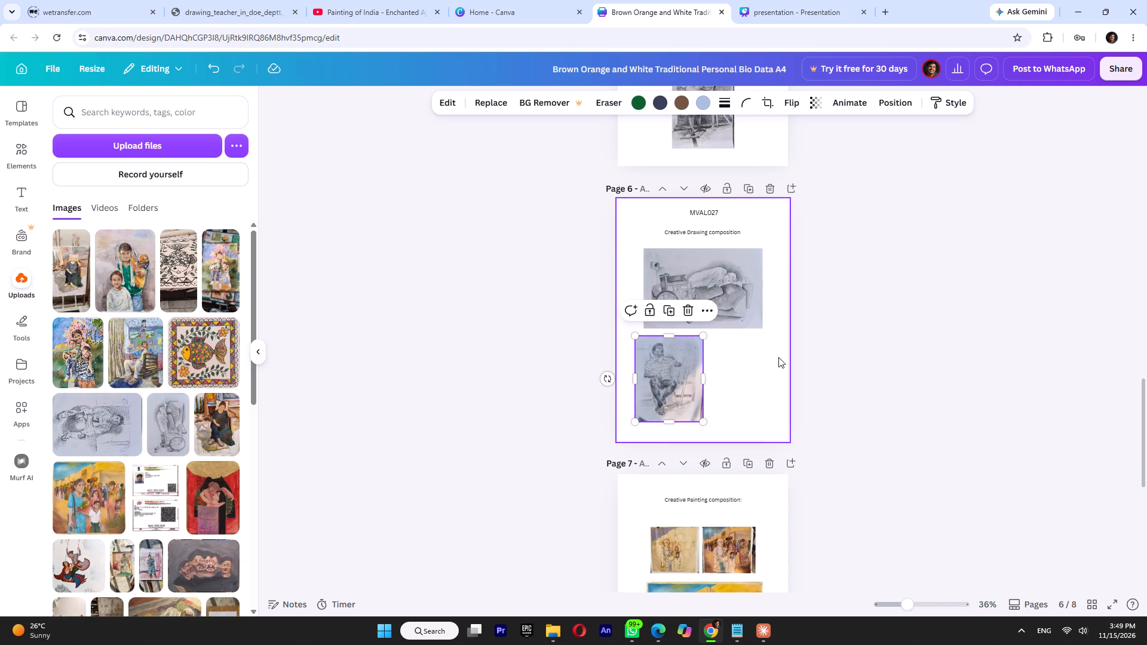
pyautogui.scroll(6, 778, 357)
pyautogui.scroll(-5, 779, 357)
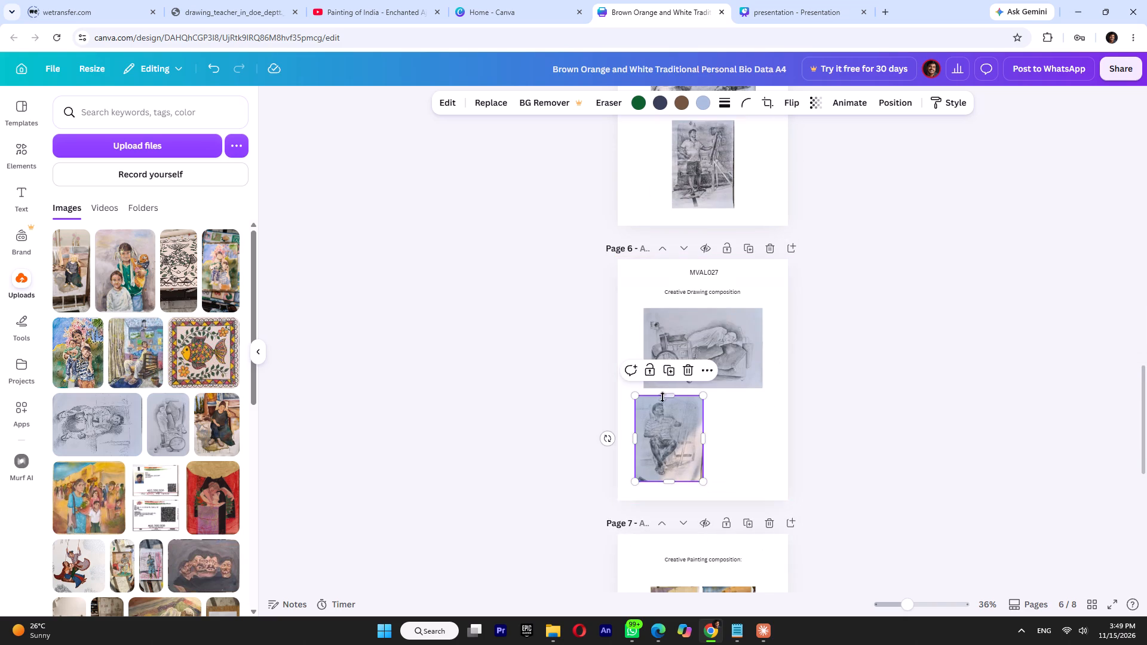
pyautogui.moveTo(662, 422); pyautogui.dragTo(668, 422)
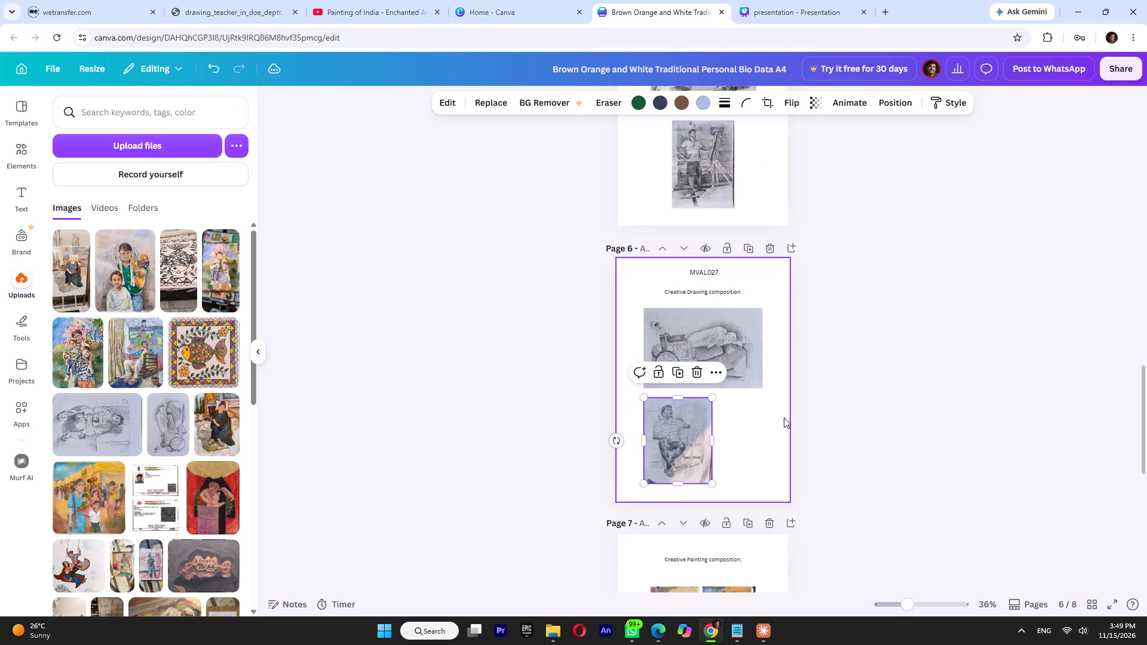
pyautogui.click(798, 414)
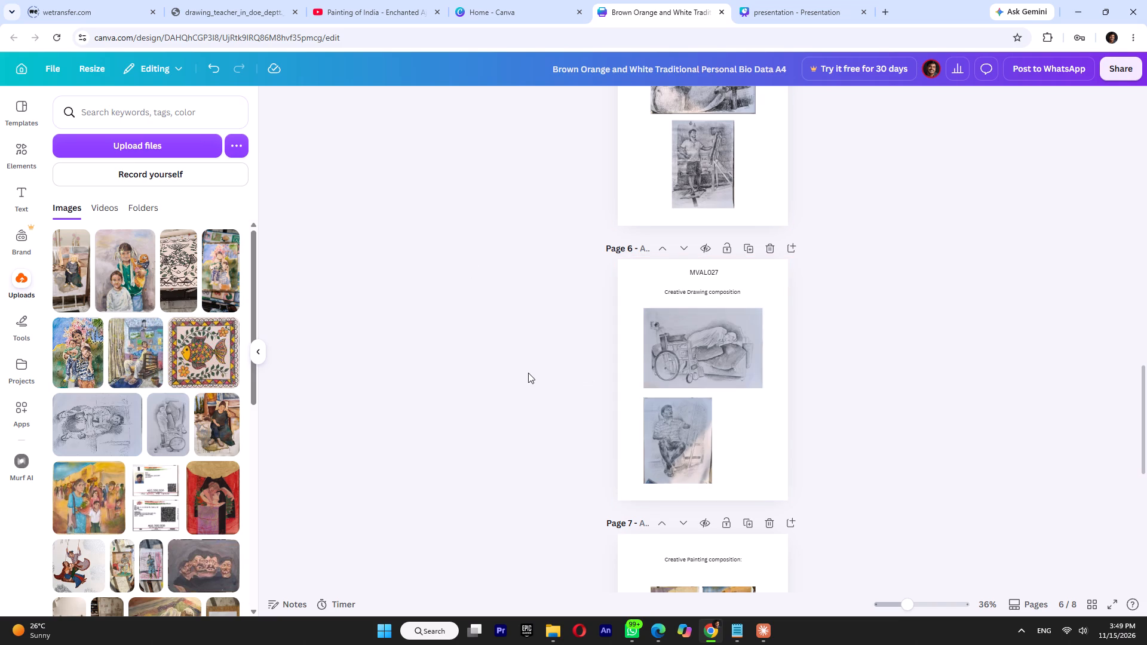
# Add a blank page 9 at the end and copy the "Creative Painting composition:" heading onto it from page 8.
pyautogui.scroll(-18, 528, 379)
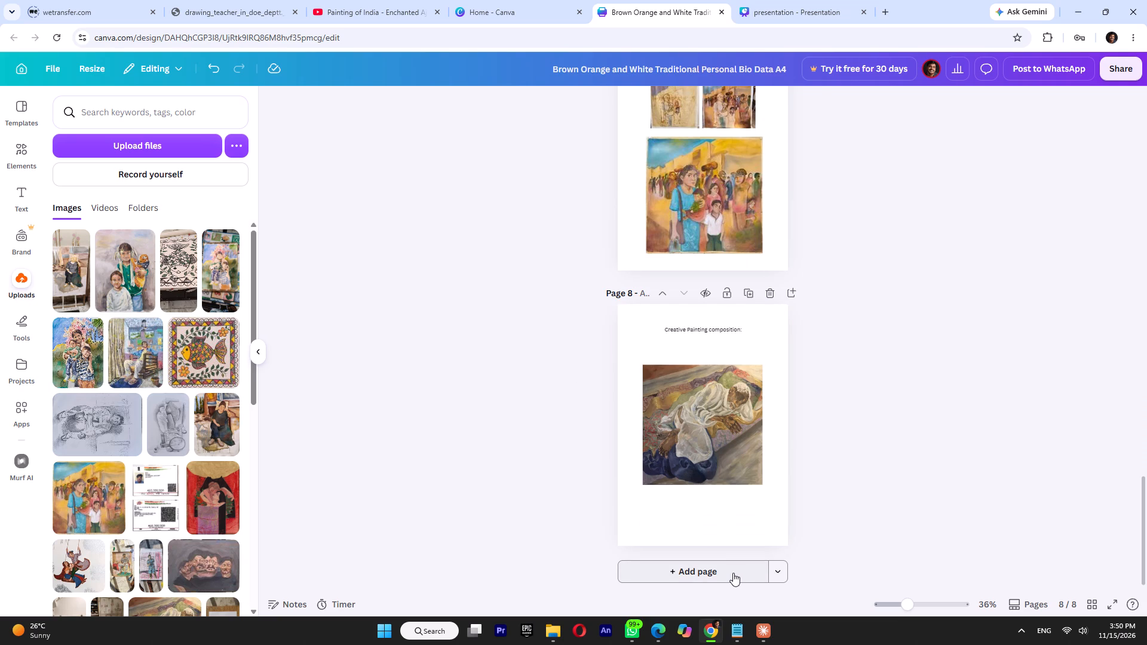
pyautogui.click(733, 573)
pyautogui.click(706, 411)
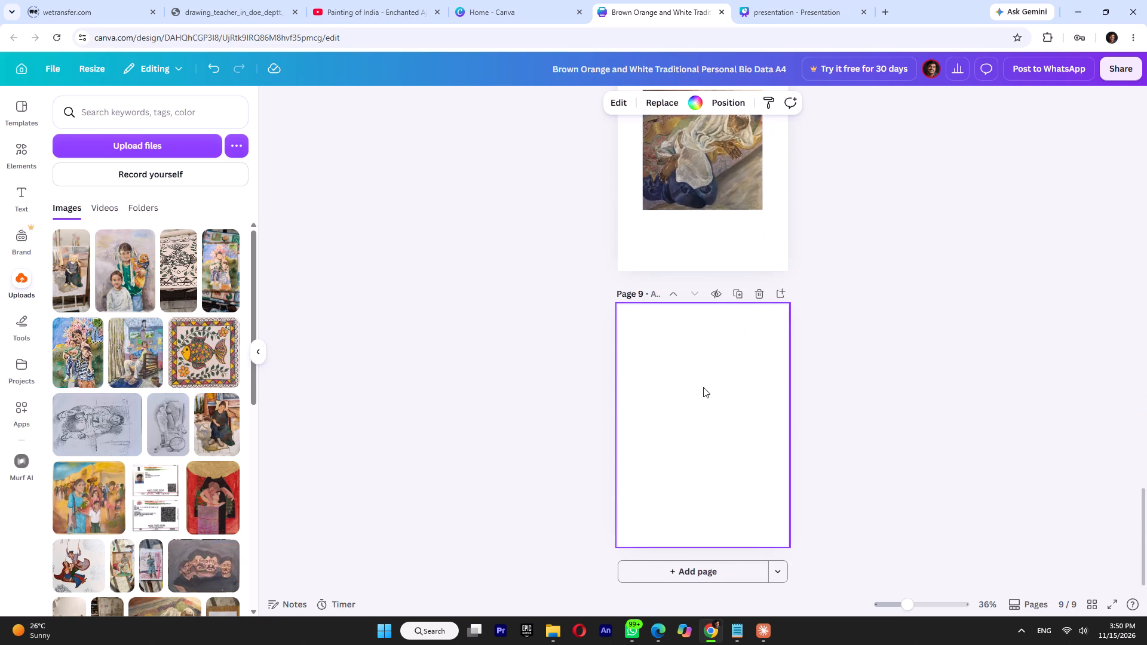
pyautogui.scroll(5, 703, 387)
pyautogui.click(701, 355)
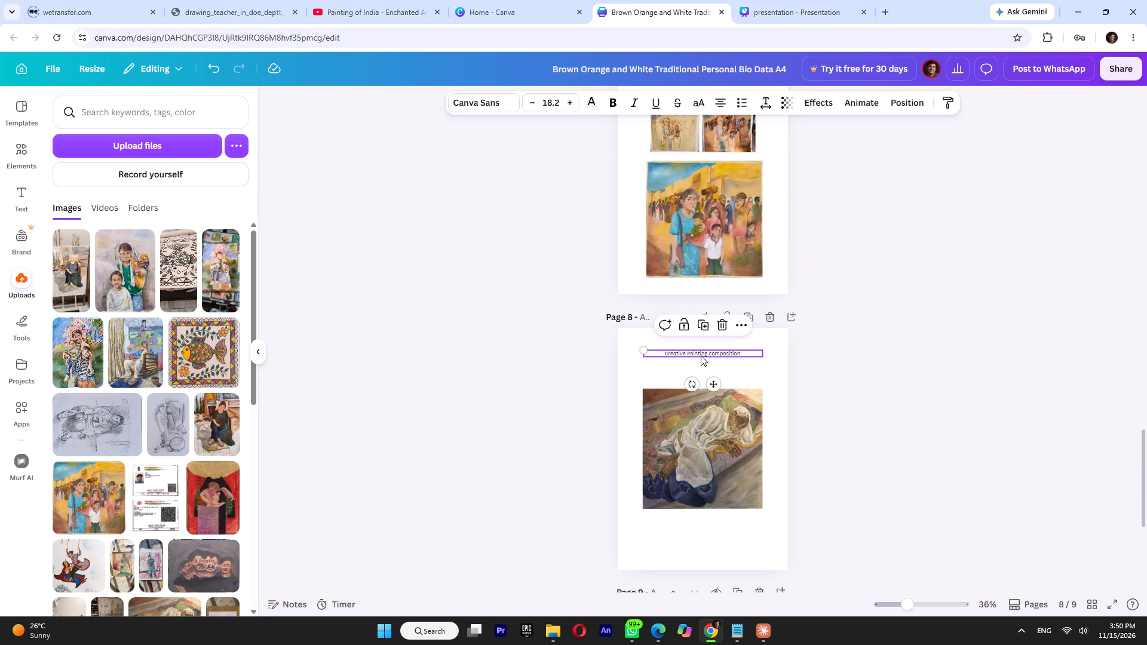
pyautogui.hotkey('ctrl', 'c')
pyautogui.scroll(-5, 708, 385)
pyautogui.click(701, 363)
pyautogui.hotkey('ctrl', 'v')
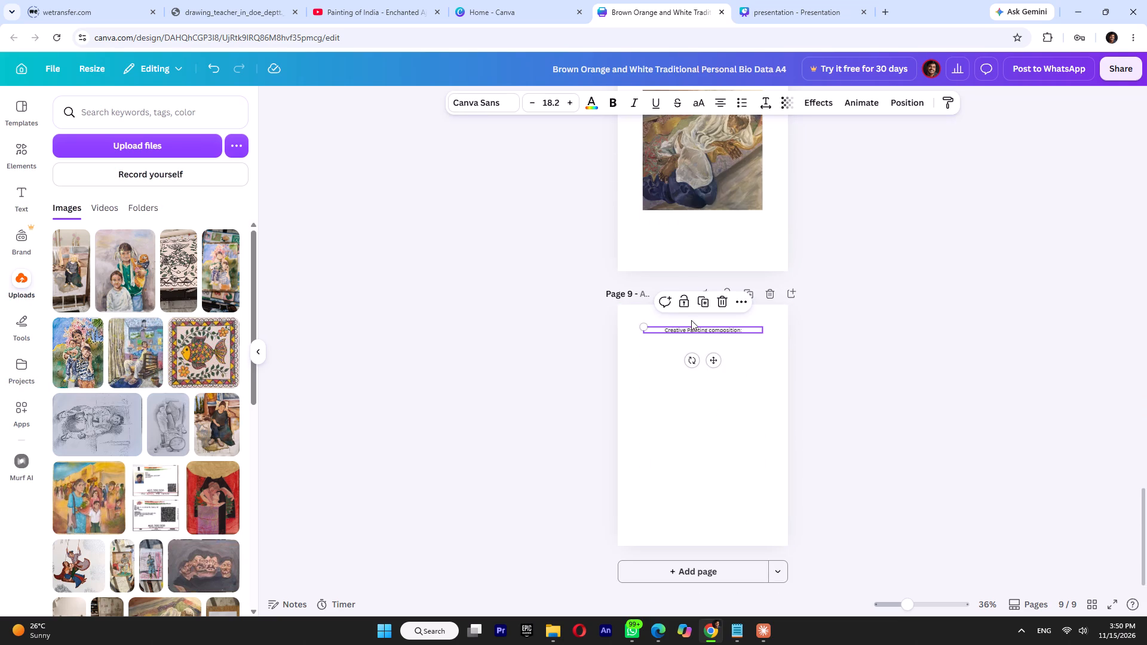
# Replace the page 9 heading text with "Folk art" and enlarge its font.
pyautogui.doubleClick(687, 331)
pyautogui.hotkey('ctrl', 'a')
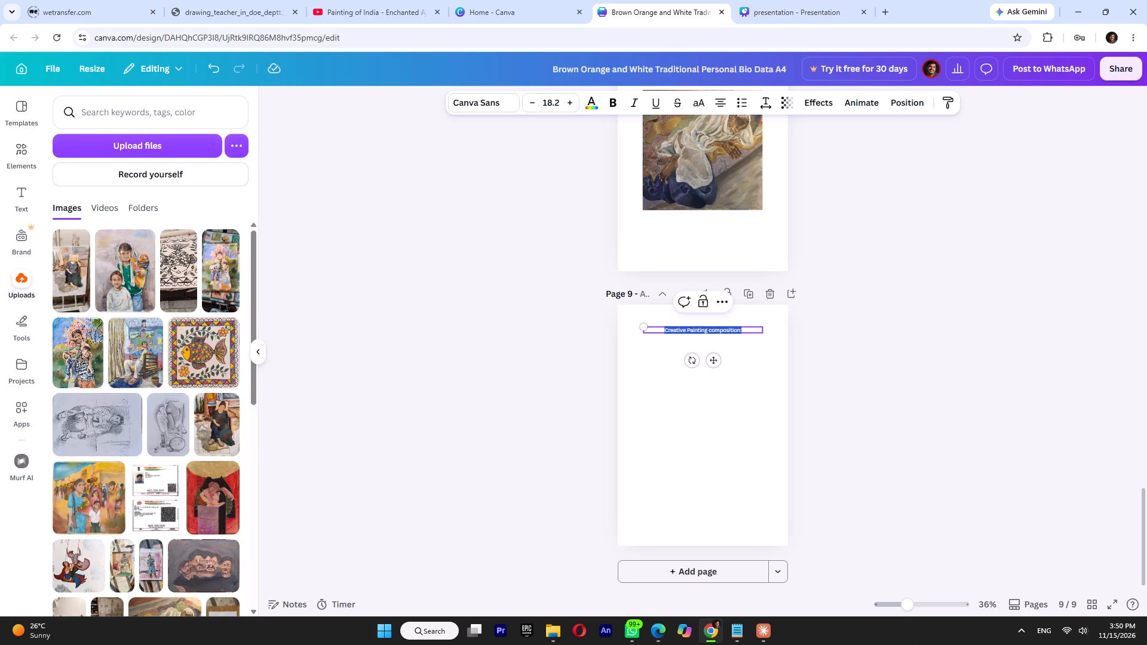
pyautogui.write('Folk art')
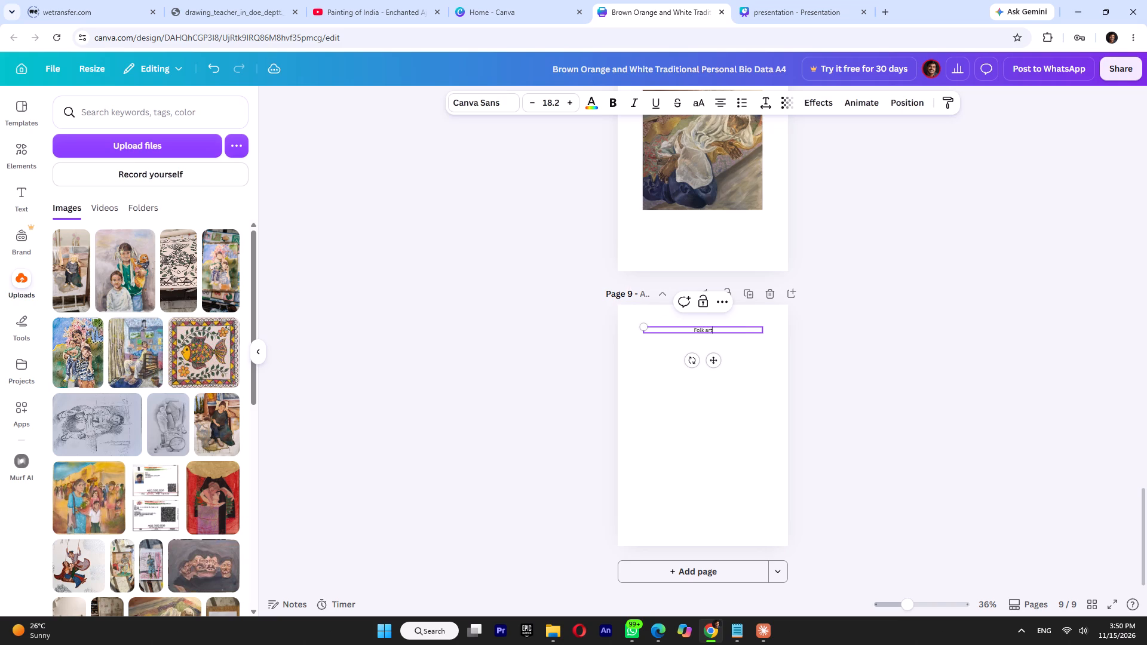
pyautogui.hotkey('ctrl', 'a')
pyautogui.tripleClick(573, 101)
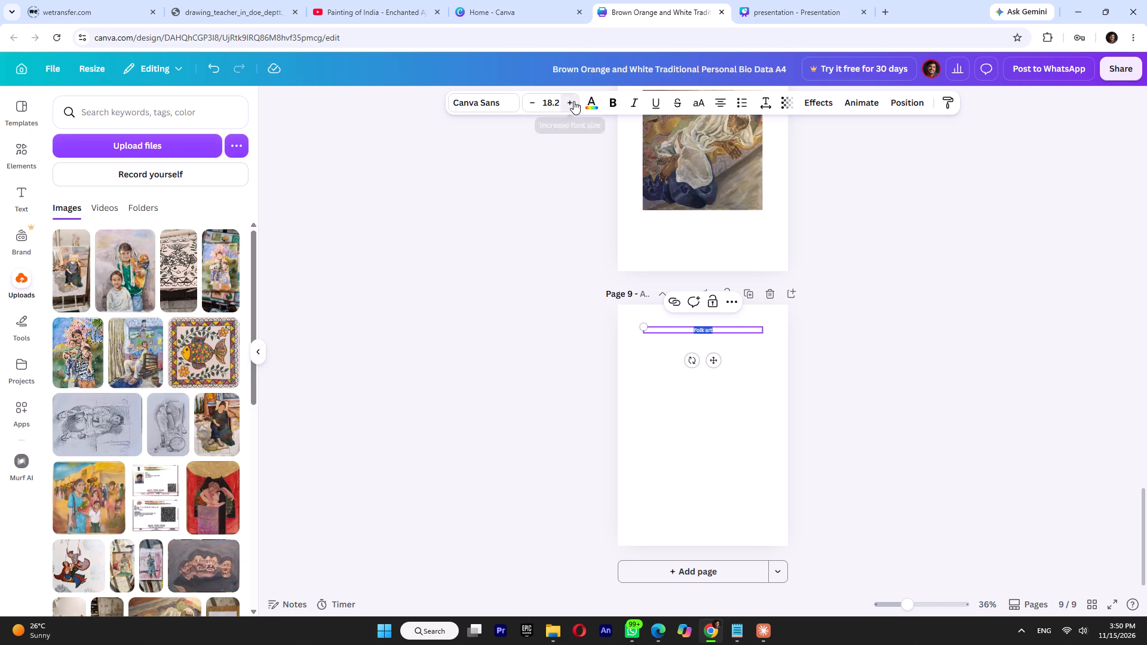
pyautogui.tripleClick(573, 101)
pyautogui.tripleClick(573, 101)
pyautogui.click(960, 321)
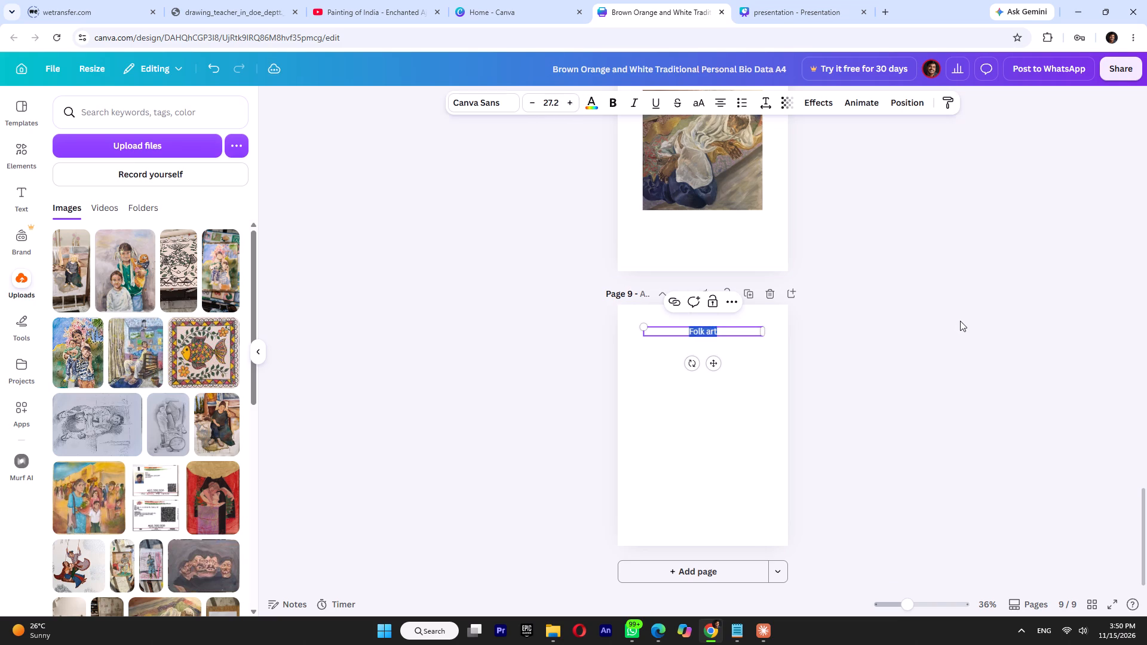
# Add the uploaded colourful fish folk painting to page 9, centred just beneath the "Folk art" heading.
pyautogui.click(209, 357)
pyautogui.moveTo(706, 437); pyautogui.dragTo(706, 427)
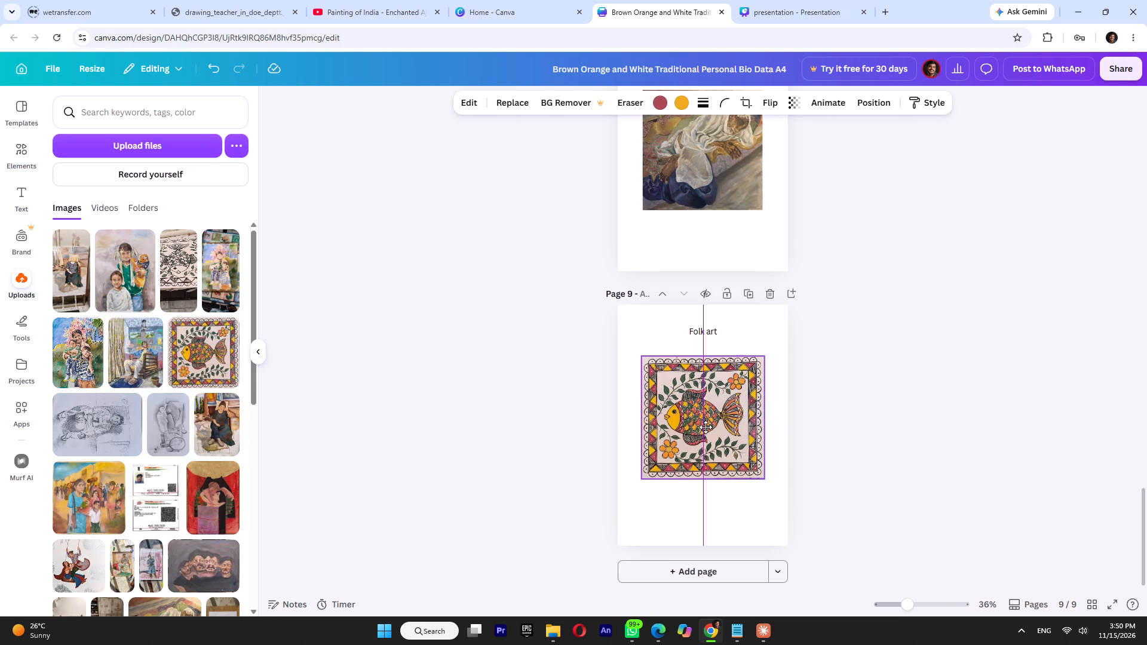
pyautogui.moveTo(706, 427); pyautogui.dragTo(706, 416)
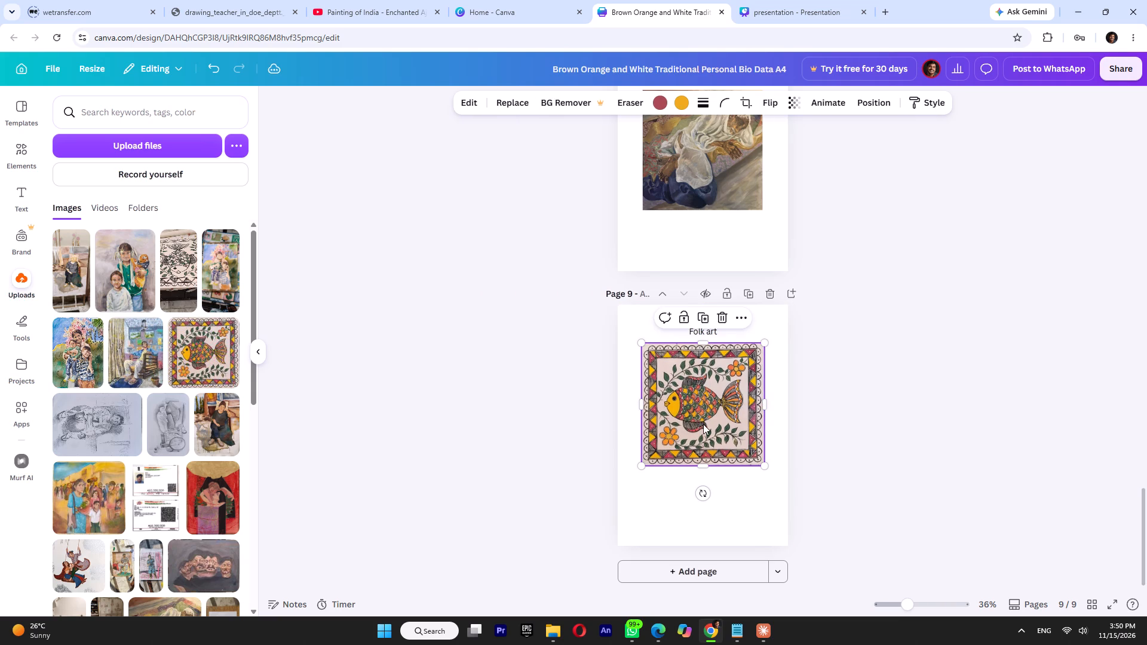
# Add the uploaded black-and-white fish artwork to page 9 and crop away the background above and below the artwork.
pyautogui.click(178, 277)
pyautogui.doubleClick(692, 429)
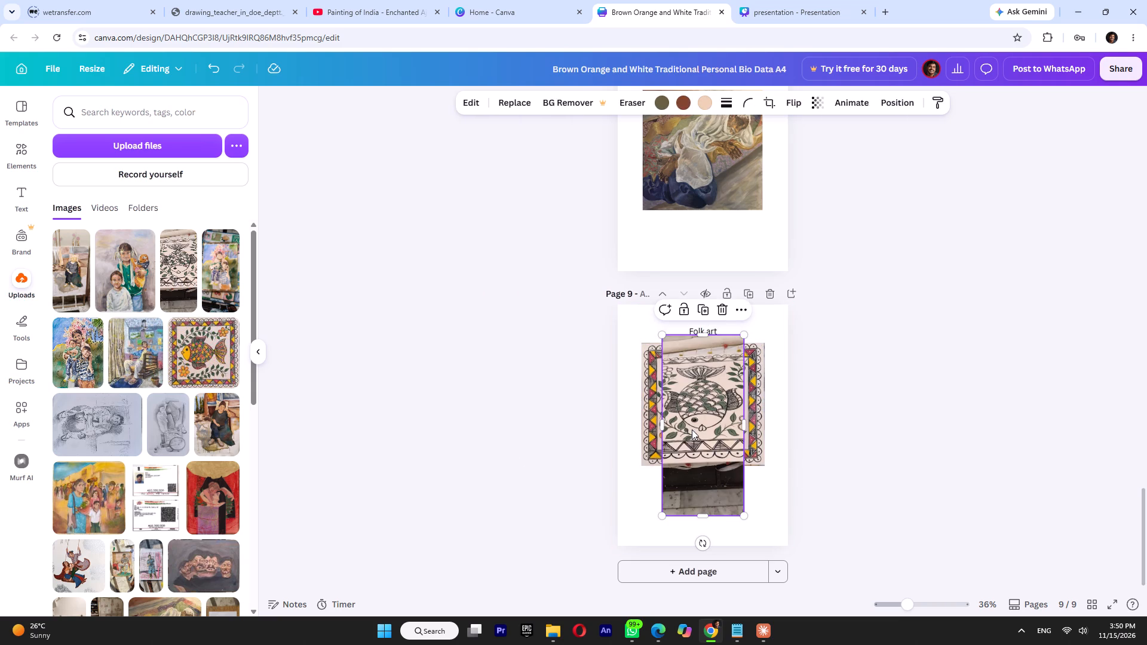
pyautogui.moveTo(743, 515); pyautogui.dragTo(741, 463)
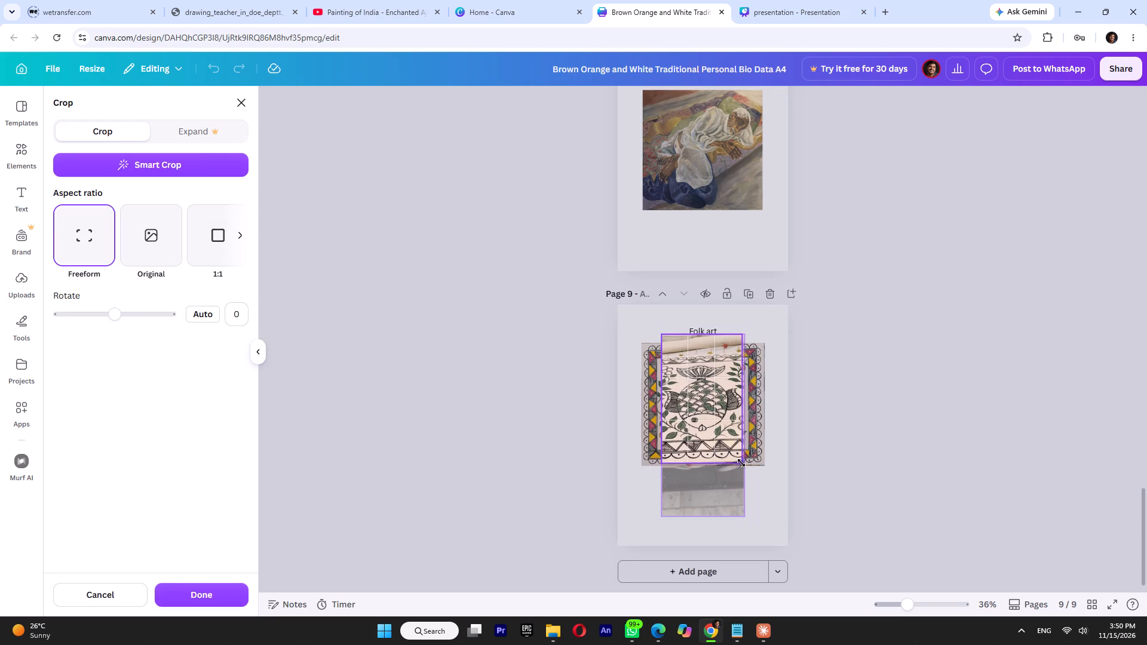
pyautogui.moveTo(741, 463); pyautogui.dragTo(759, 461)
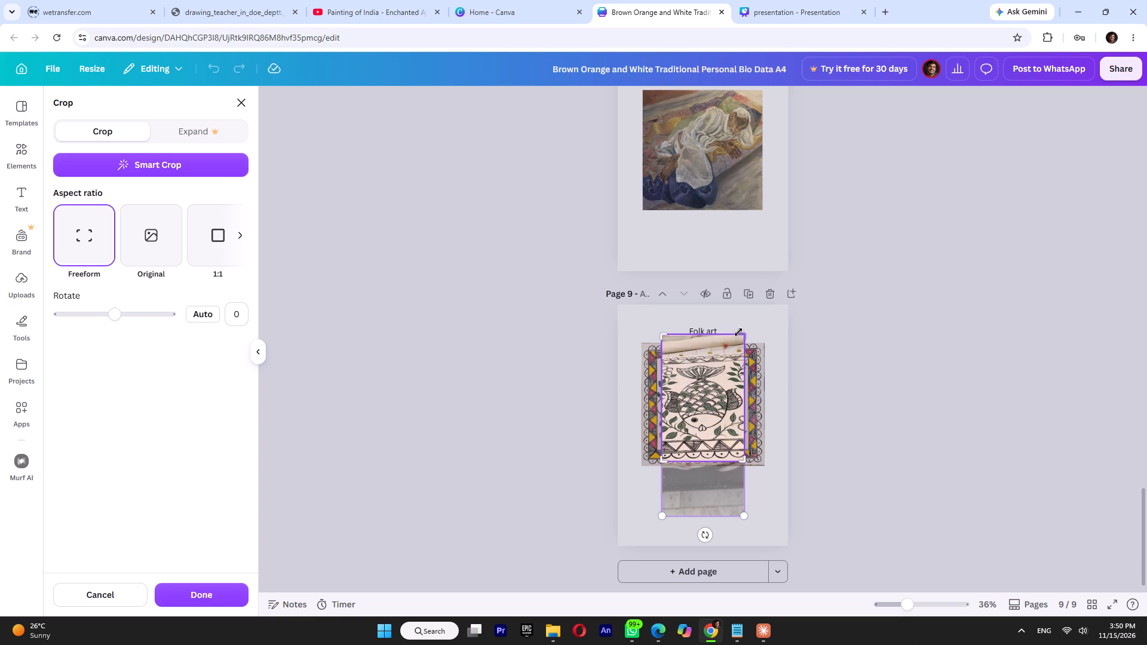
pyautogui.moveTo(740, 333); pyautogui.dragTo(746, 354)
pyautogui.click(826, 360)
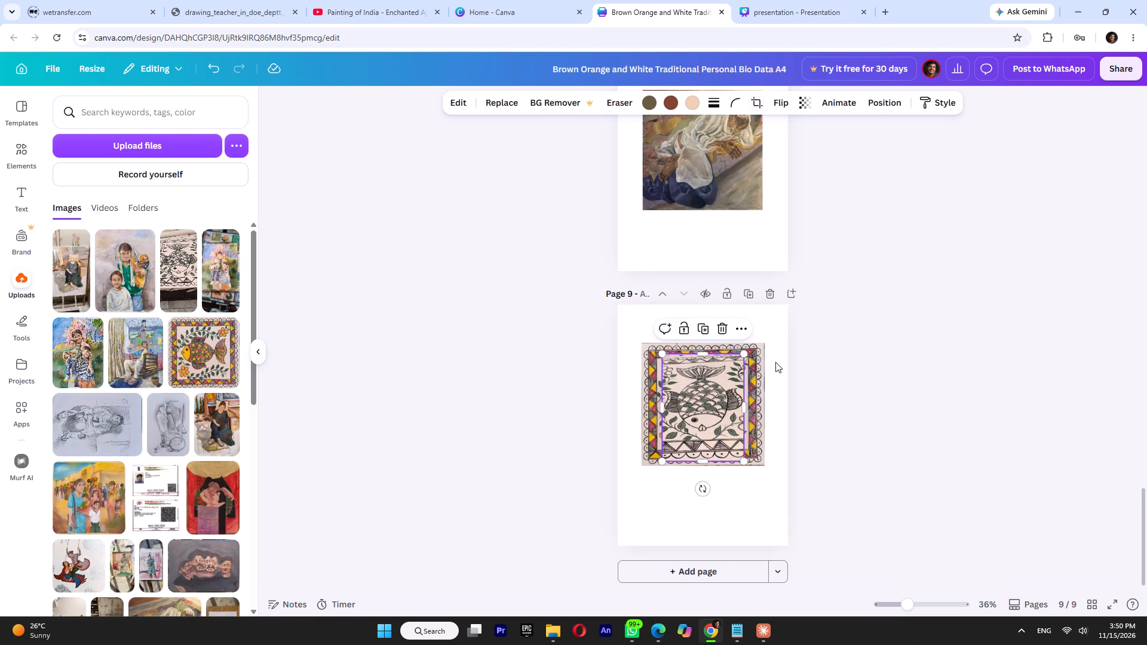
# Rotate the black-and-white fish artwork so the fish lies horizontally, then shrink and centre it beneath the colourful fish painting.
pyautogui.moveTo(704, 492); pyautogui.dragTo(653, 401)
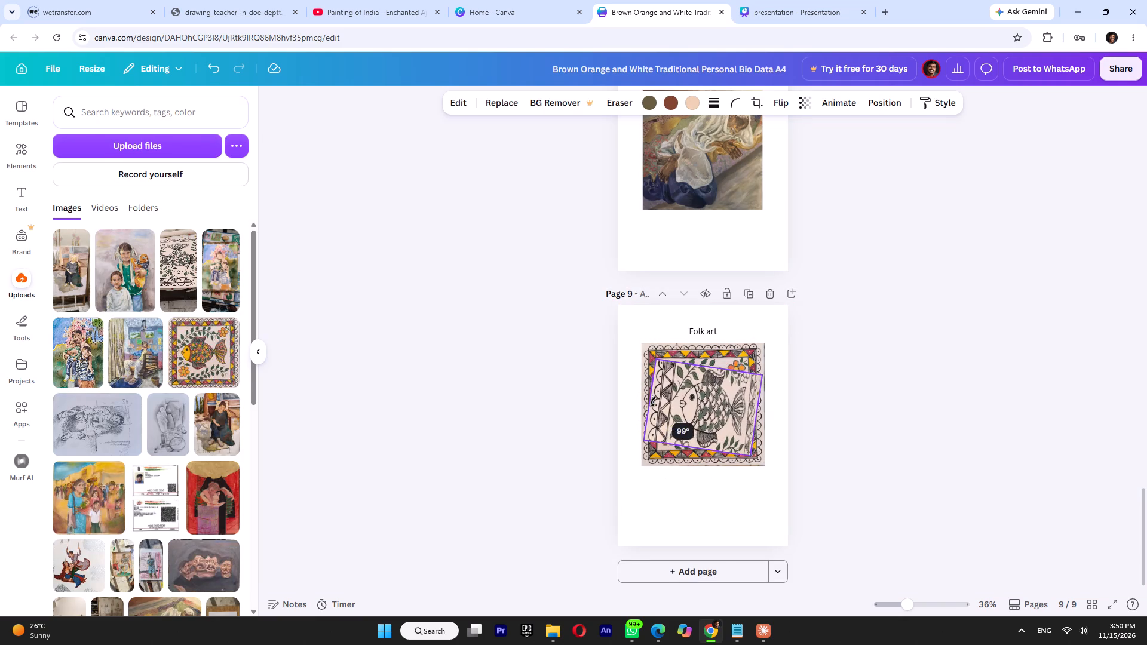
pyautogui.moveTo(653, 401); pyautogui.dragTo(654, 408)
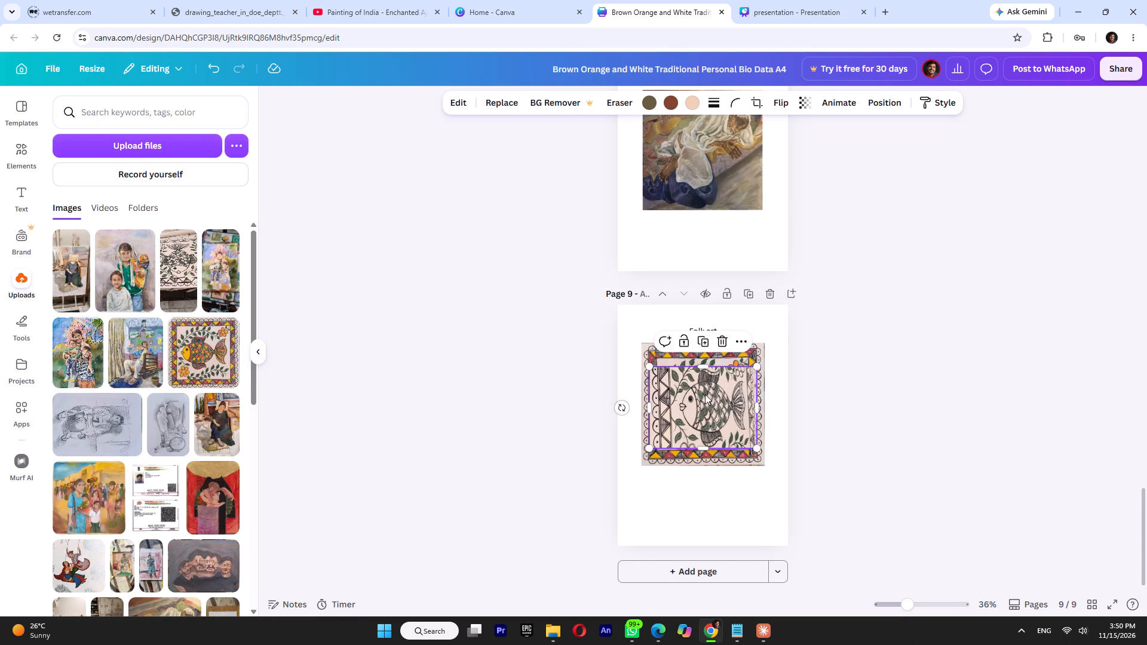
pyautogui.moveTo(703, 405); pyautogui.dragTo(703, 513)
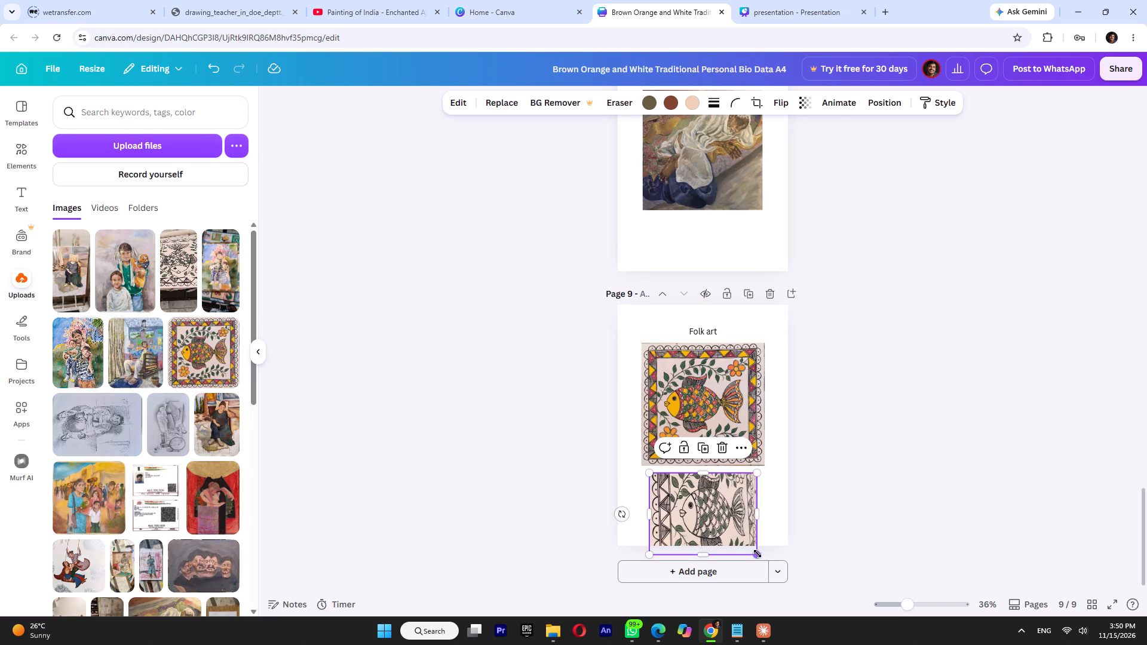
pyautogui.moveTo(757, 554); pyautogui.dragTo(733, 497)
pyautogui.moveTo(691, 501); pyautogui.dragTo(713, 502)
pyautogui.click(839, 423)
# Look back through pages 8 to 6, reload the portfolio design, and return to the drawings on page 6.
pyautogui.scroll(4, 701, 426)
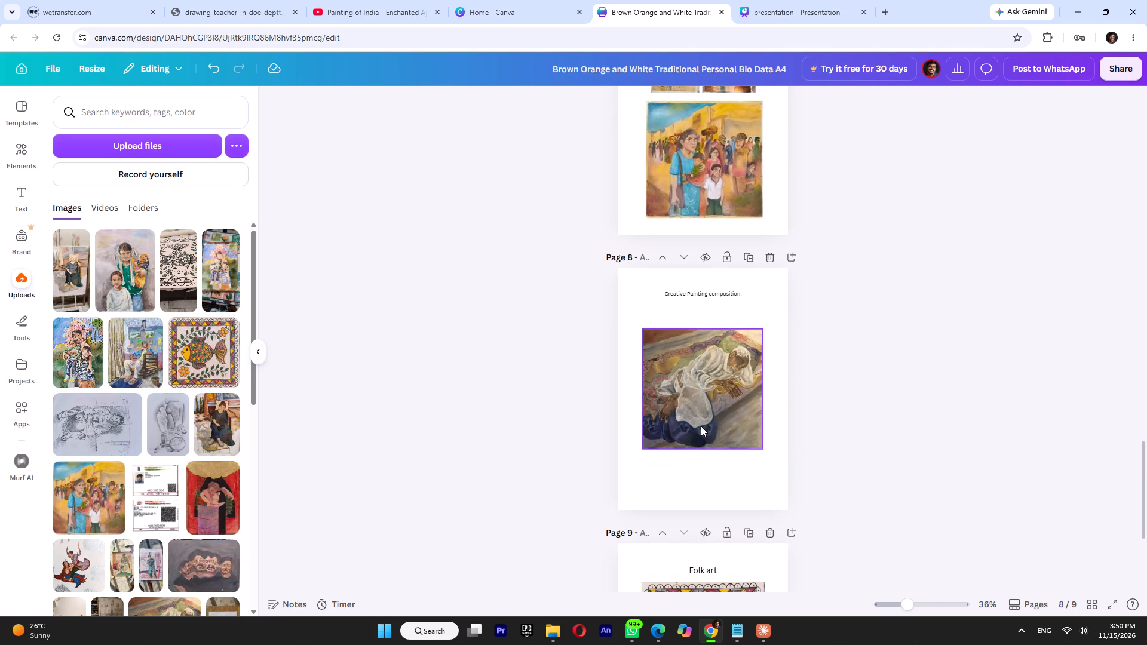
pyautogui.scroll(3, 703, 422)
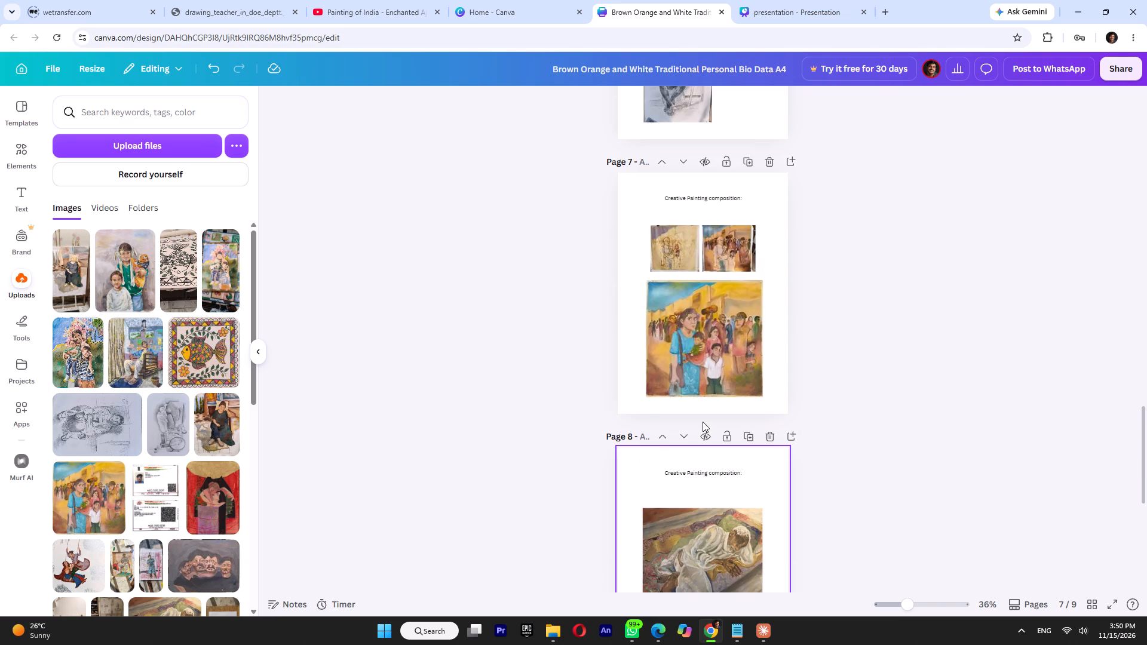
pyautogui.scroll(7, 703, 422)
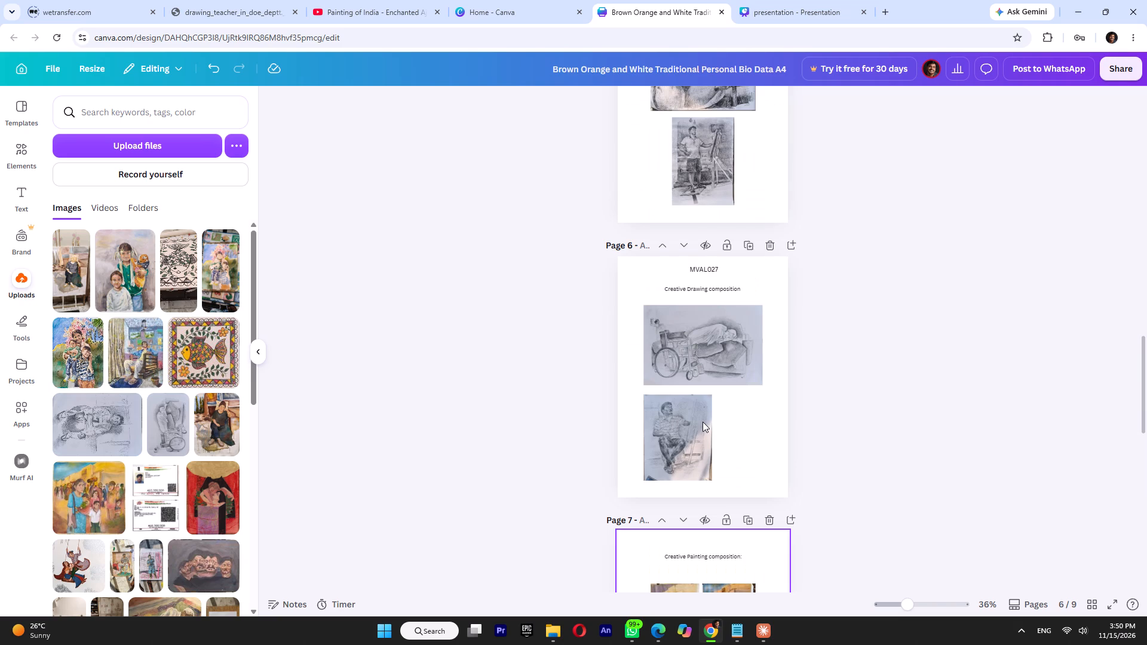
pyautogui.click(58, 33)
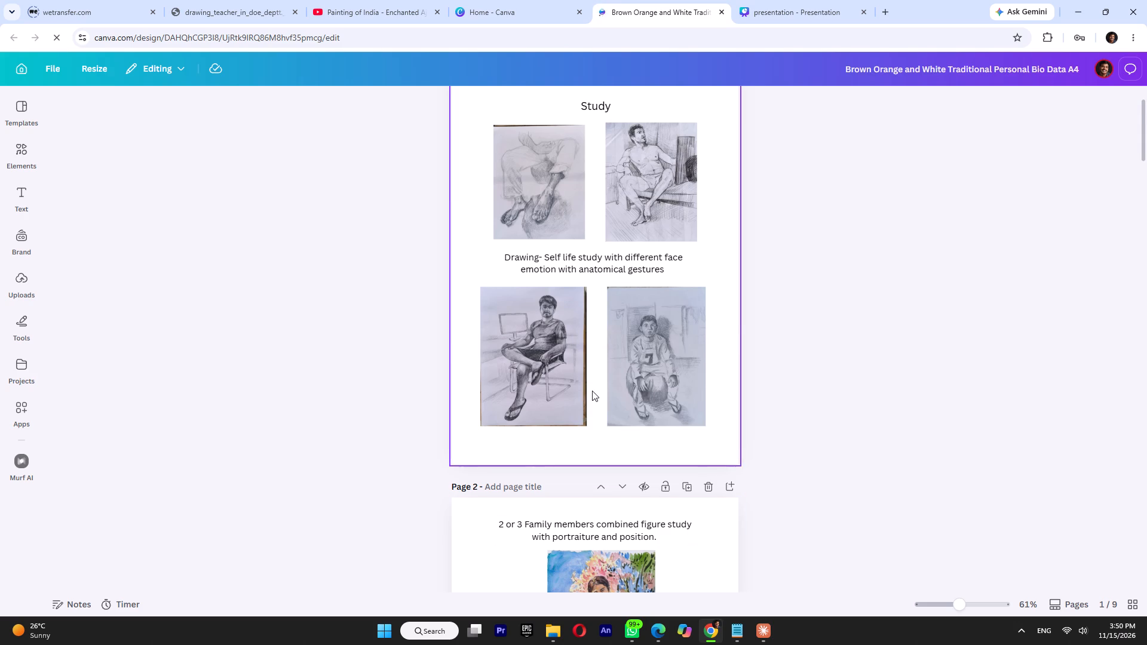
pyautogui.scroll(-19, 593, 394)
pyautogui.scroll(-6, 593, 394)
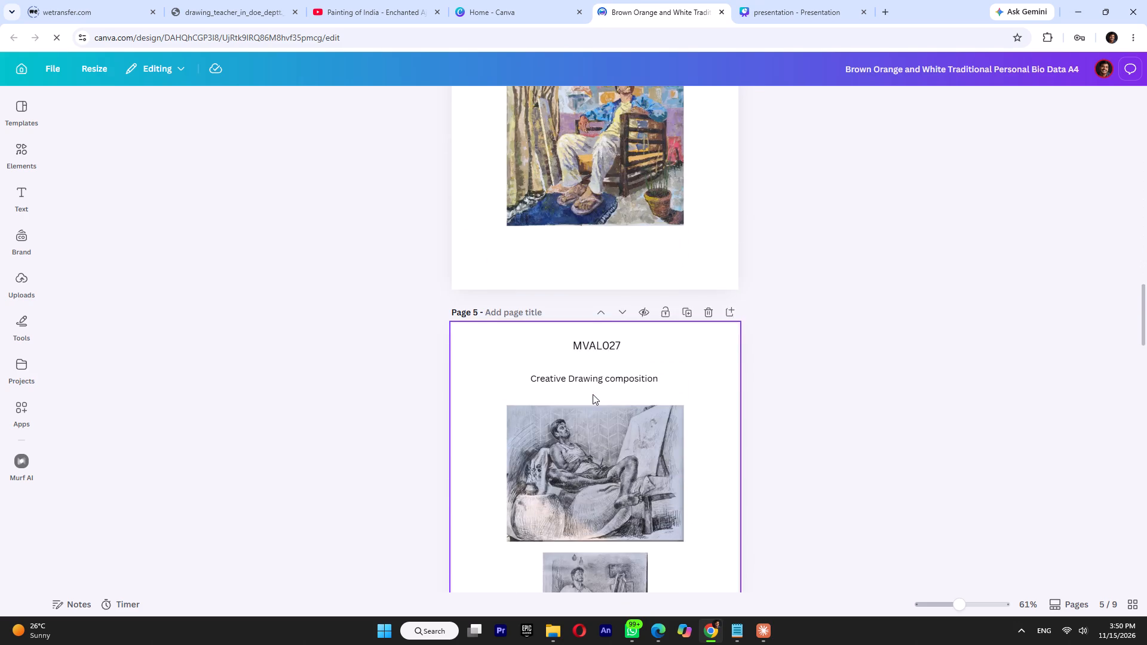
pyautogui.scroll(-4, 593, 394)
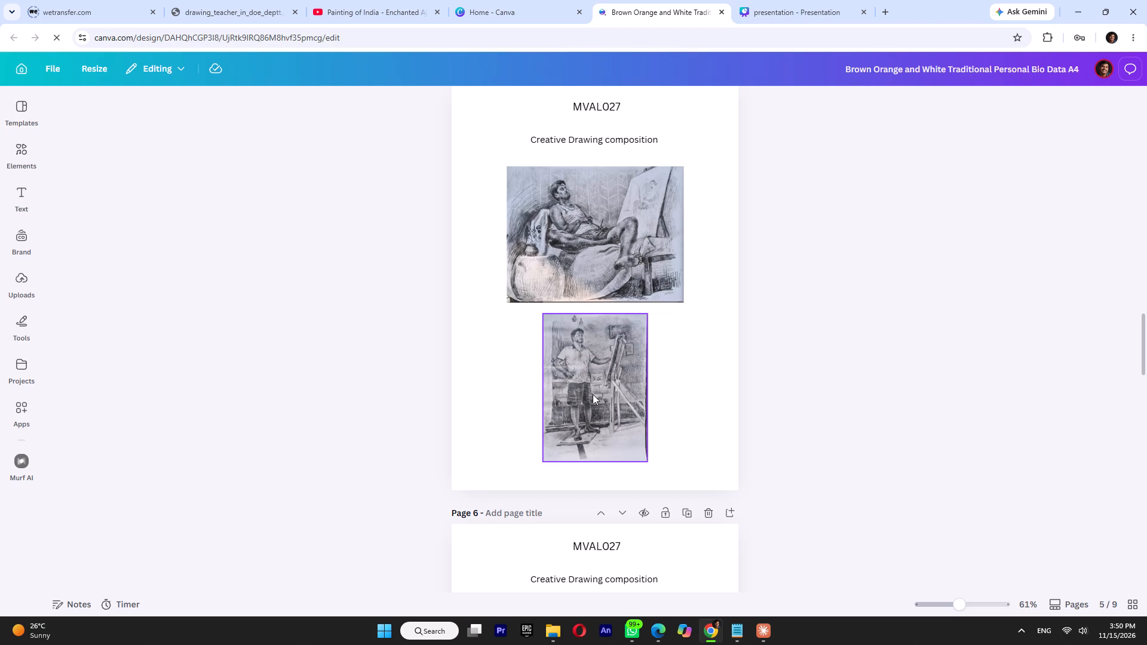
pyautogui.scroll(-4, 593, 394)
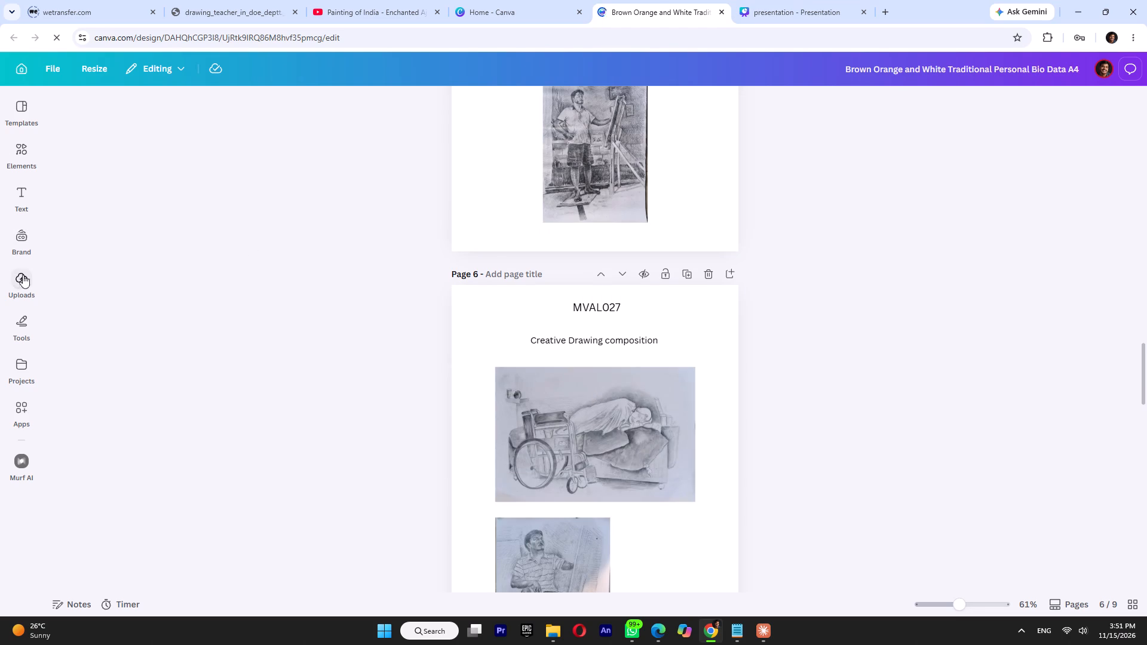
# Add the uploaded drawing of the seated man in a cap to page 6, scaled to match the seated-man drawing beside it.
pyautogui.click(24, 285)
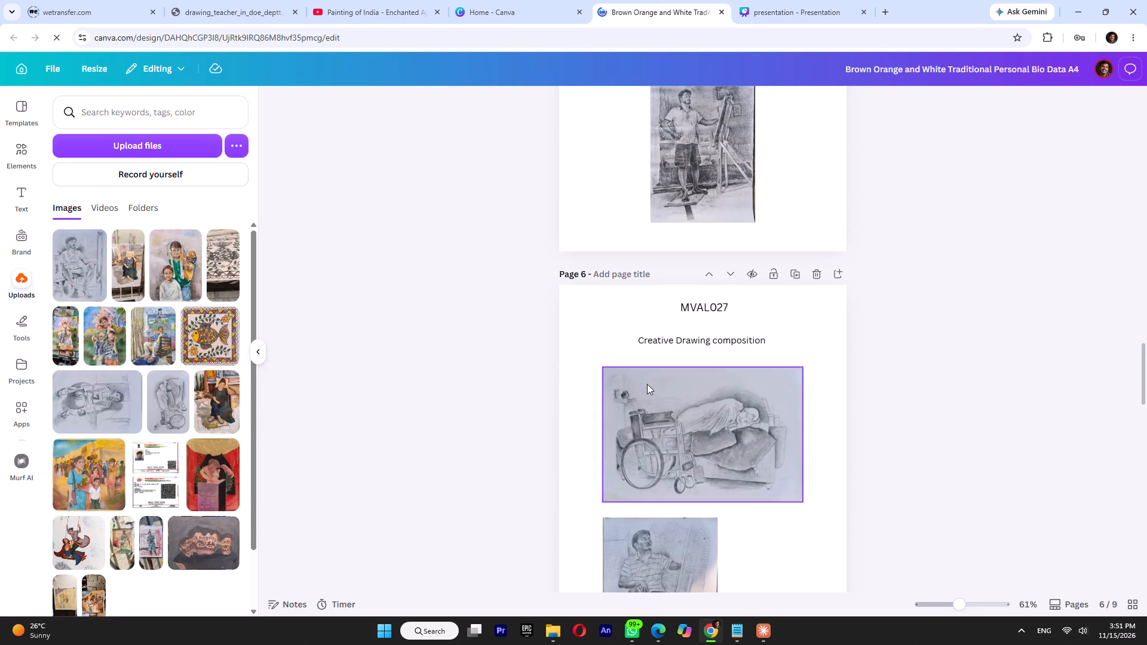
pyautogui.click(587, 327)
pyautogui.click(74, 253)
pyautogui.scroll(-4, 930, 434)
pyautogui.moveTo(808, 388); pyautogui.dragTo(771, 345)
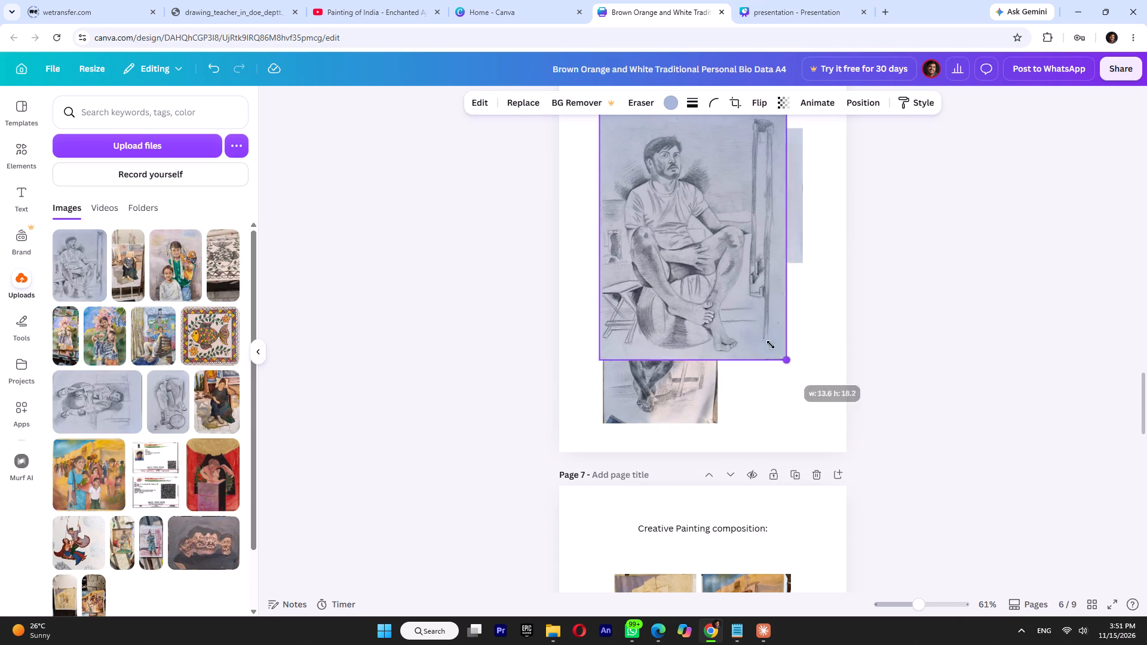
pyautogui.moveTo(771, 345); pyautogui.dragTo(714, 288)
pyautogui.moveTo(635, 229); pyautogui.dragTo(760, 375)
pyautogui.moveTo(854, 257); pyautogui.dragTo(811, 290)
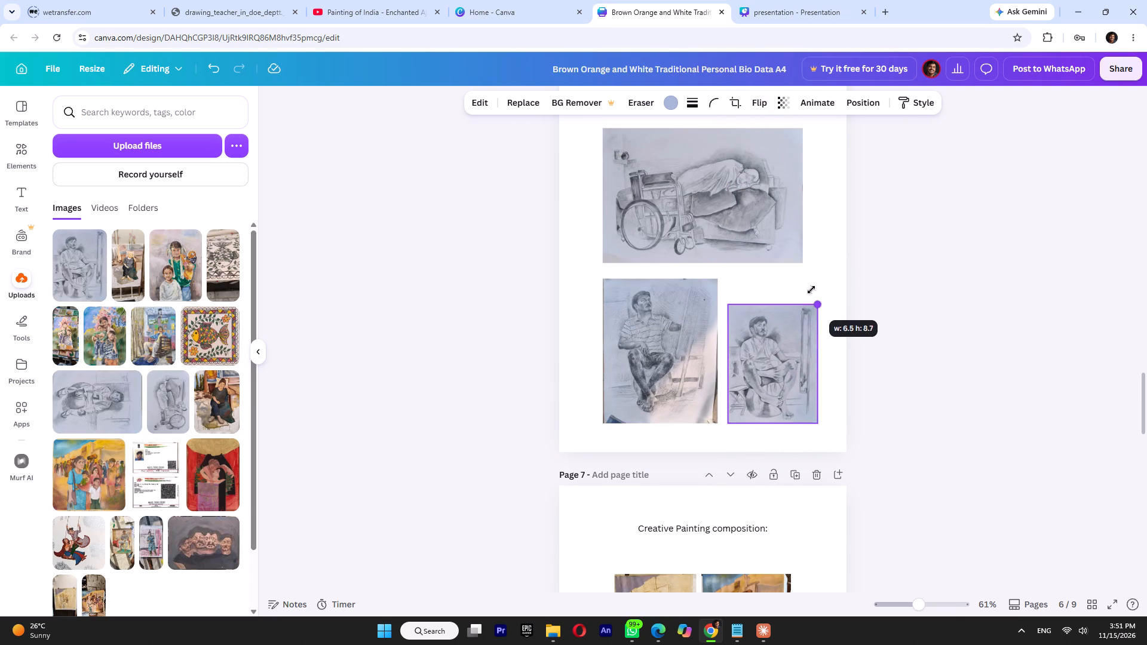
pyautogui.moveTo(811, 290); pyautogui.dragTo(824, 266)
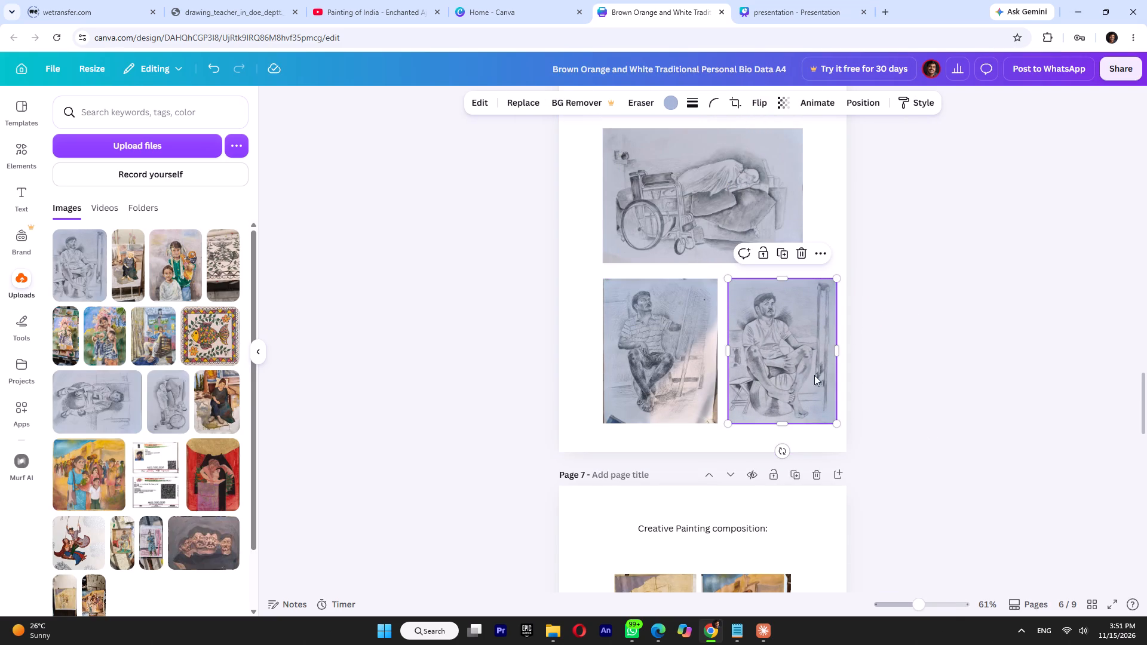
# Resize both seated-man drawings together to the wheelchair drawing's width, about 14.6 by 9.1, and align them beneath it.
pyautogui.keyDown('shift'); pyautogui.click(663, 388); pyautogui.keyUp('shift')
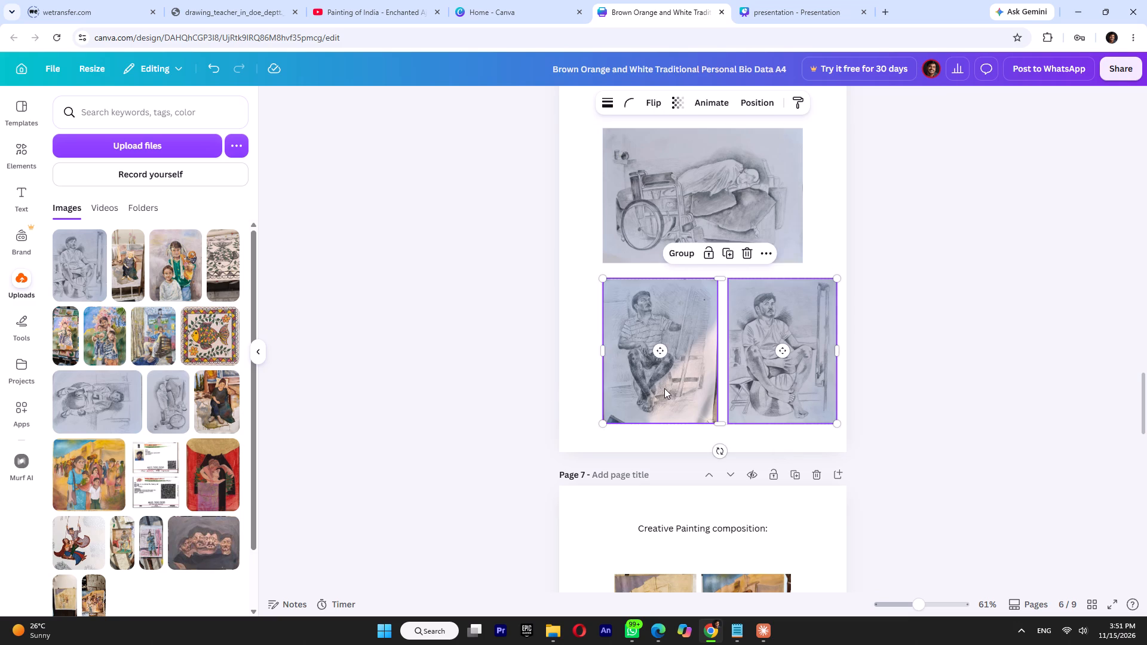
pyautogui.moveTo(689, 389); pyautogui.dragTo(671, 389)
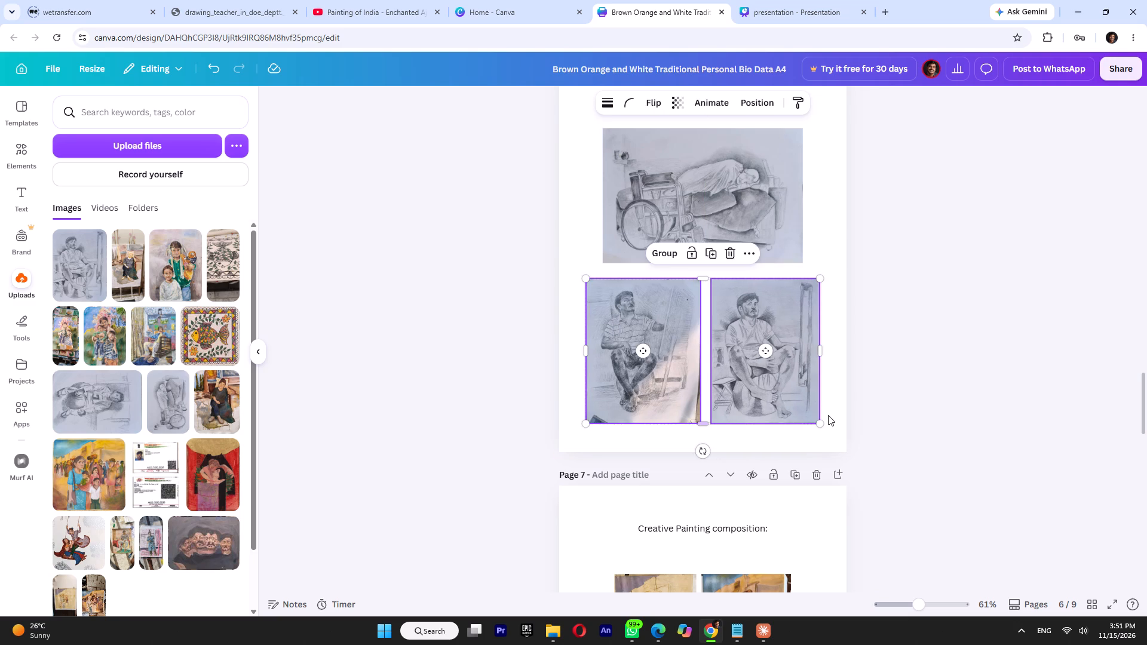
pyautogui.moveTo(821, 422); pyautogui.dragTo(808, 409)
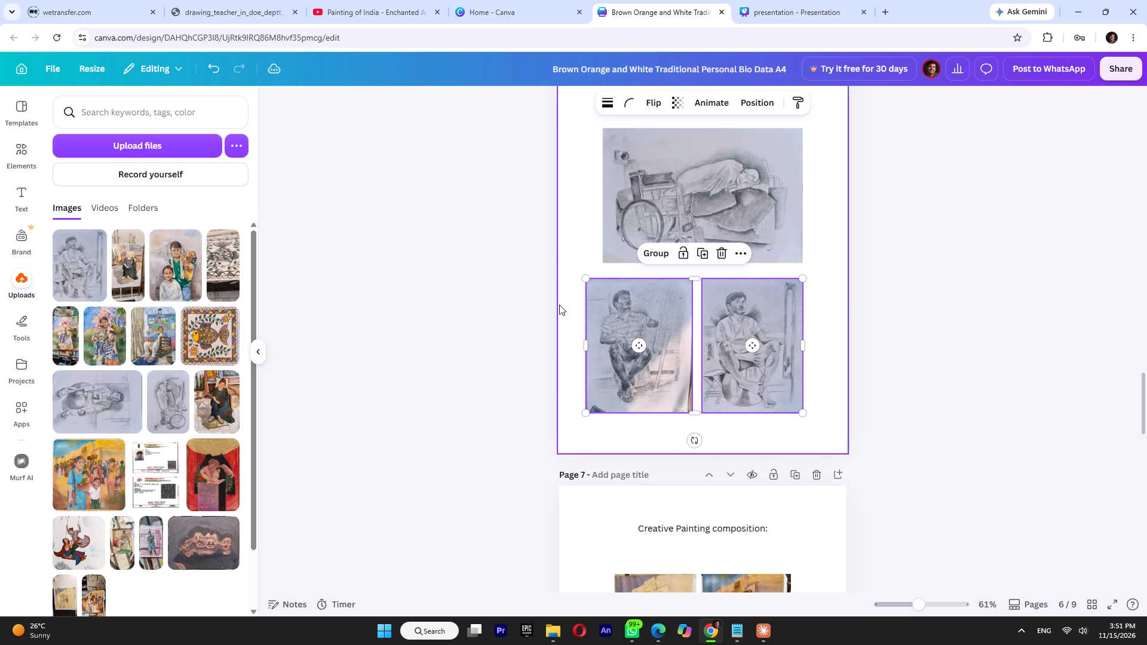
pyautogui.moveTo(588, 277); pyautogui.dragTo(610, 283)
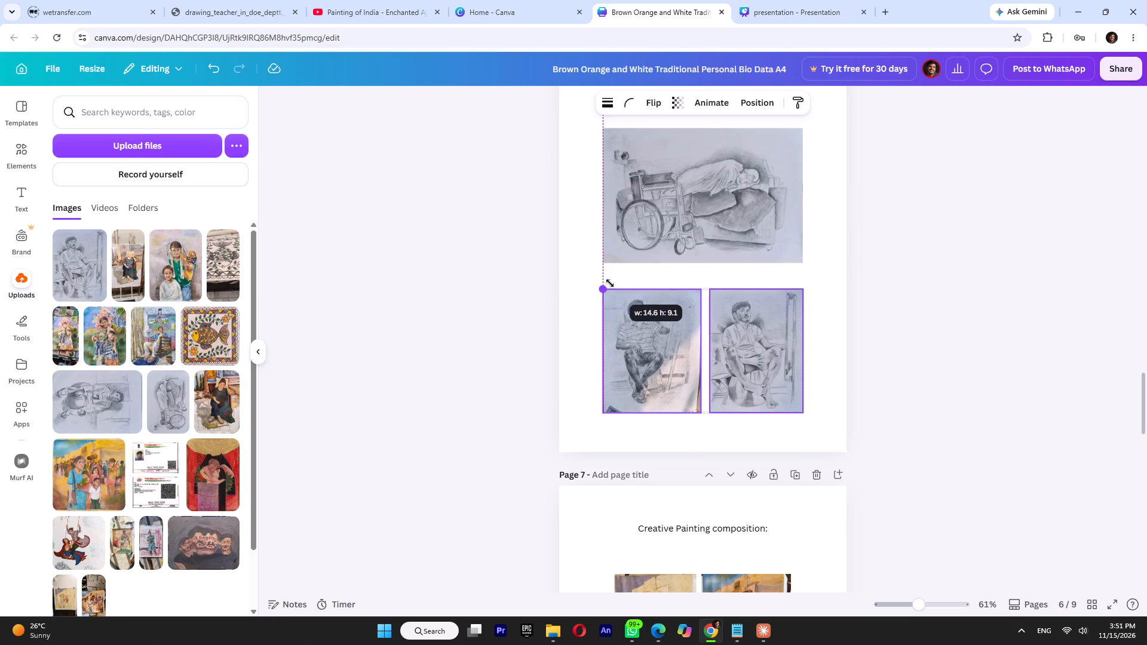
pyautogui.moveTo(610, 283); pyautogui.dragTo(609, 283)
pyautogui.moveTo(669, 341); pyautogui.dragTo(667, 334)
pyautogui.click(928, 338)
# Review the whole portfolio, from page 6 back to page 1 and on to the folk art on page 9.
pyautogui.scroll(4, 799, 394)
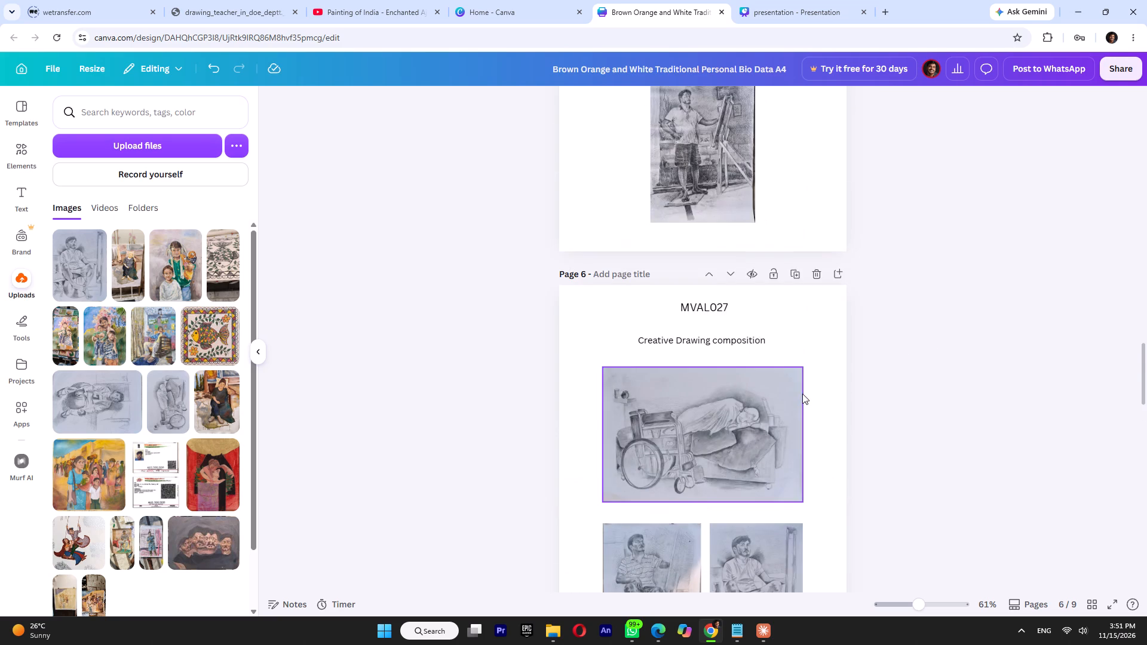
pyautogui.scroll(-3, 802, 394)
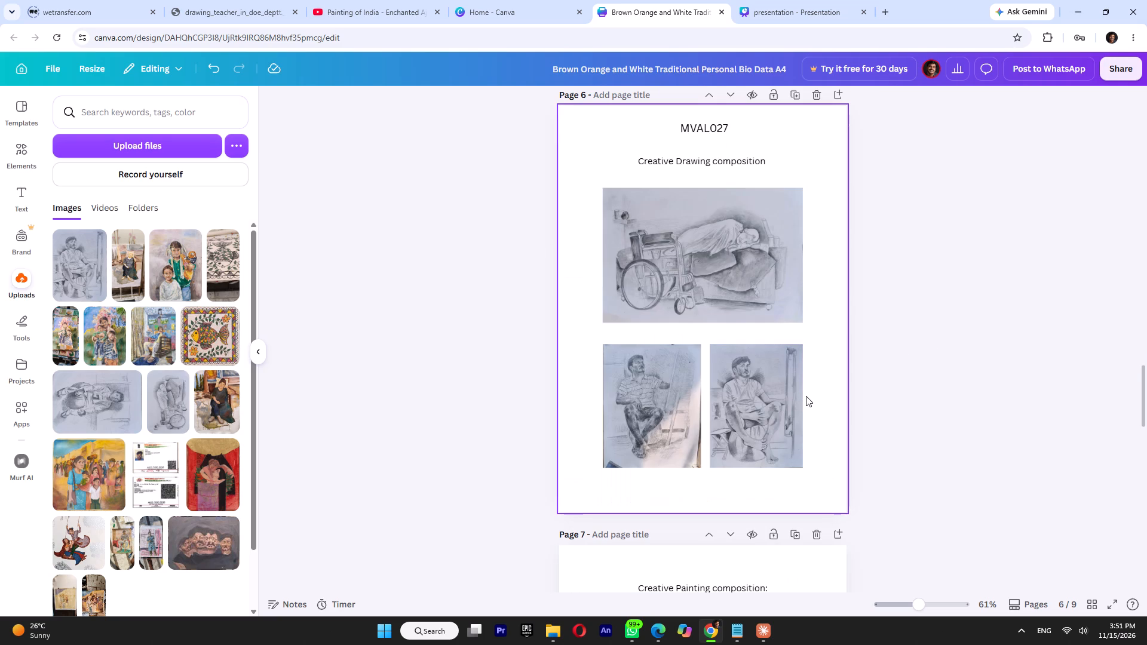
pyautogui.click(898, 363)
pyautogui.scroll(8, 893, 368)
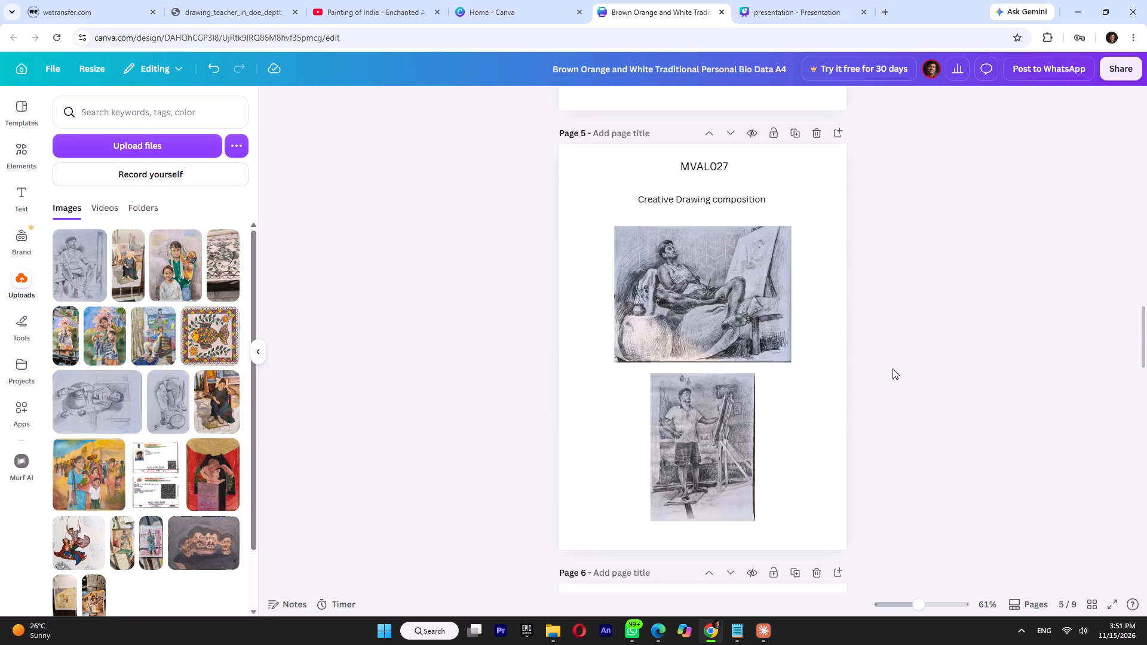
pyautogui.scroll(15, 893, 368)
pyautogui.scroll(11, 893, 369)
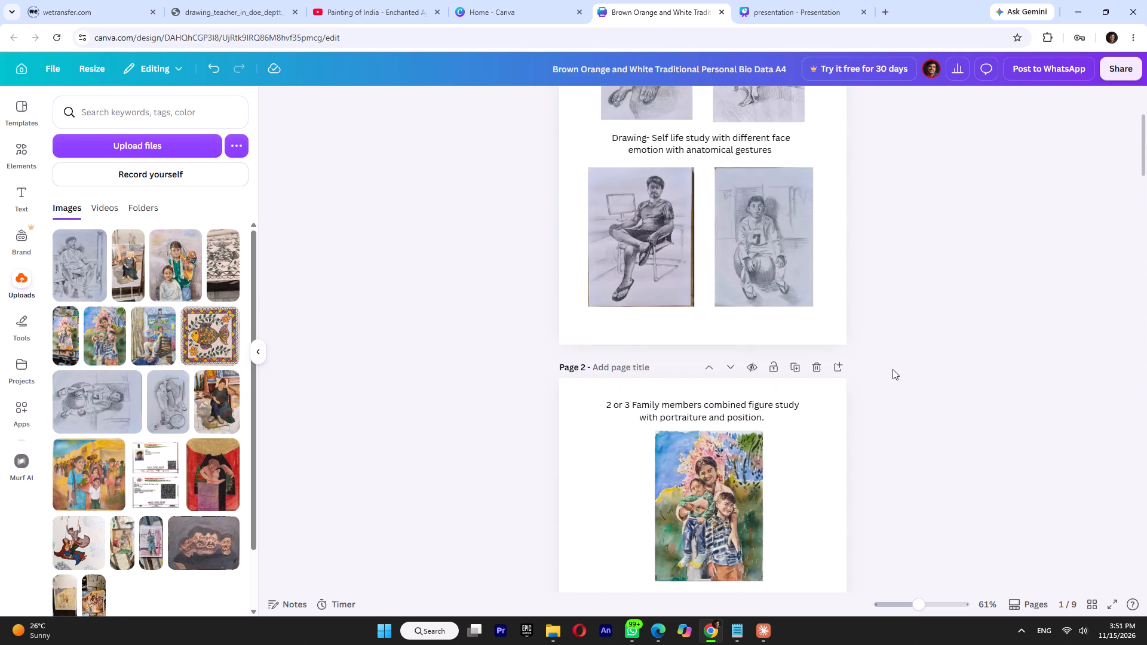
pyautogui.scroll(10, 893, 369)
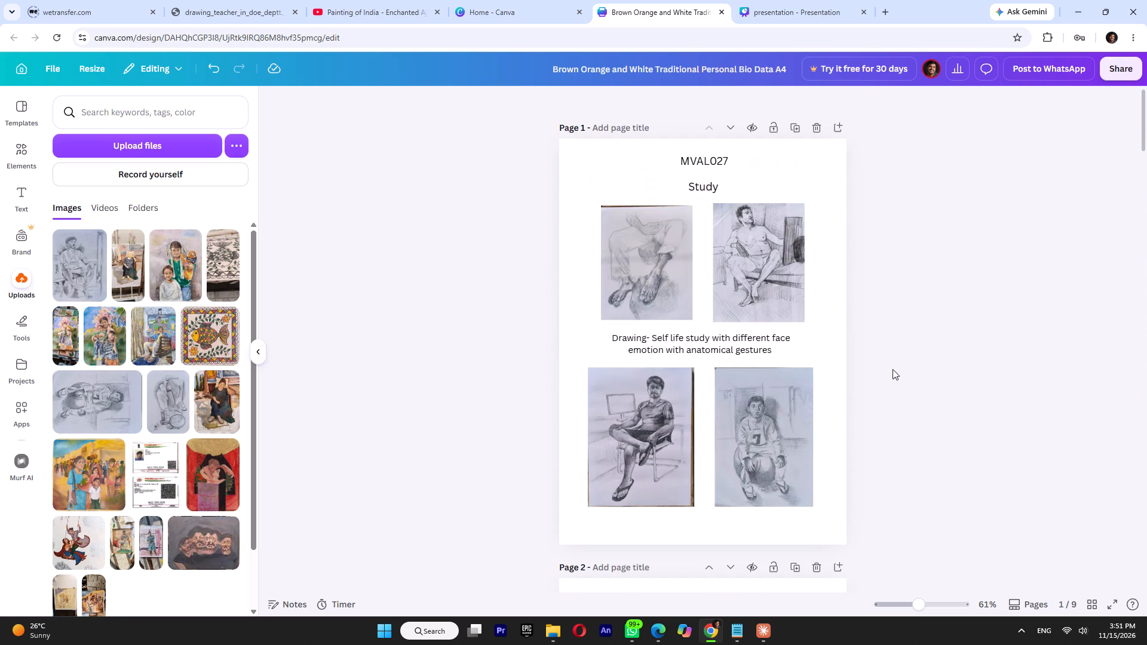
pyautogui.scroll(-10, 893, 375)
pyautogui.scroll(4, 891, 376)
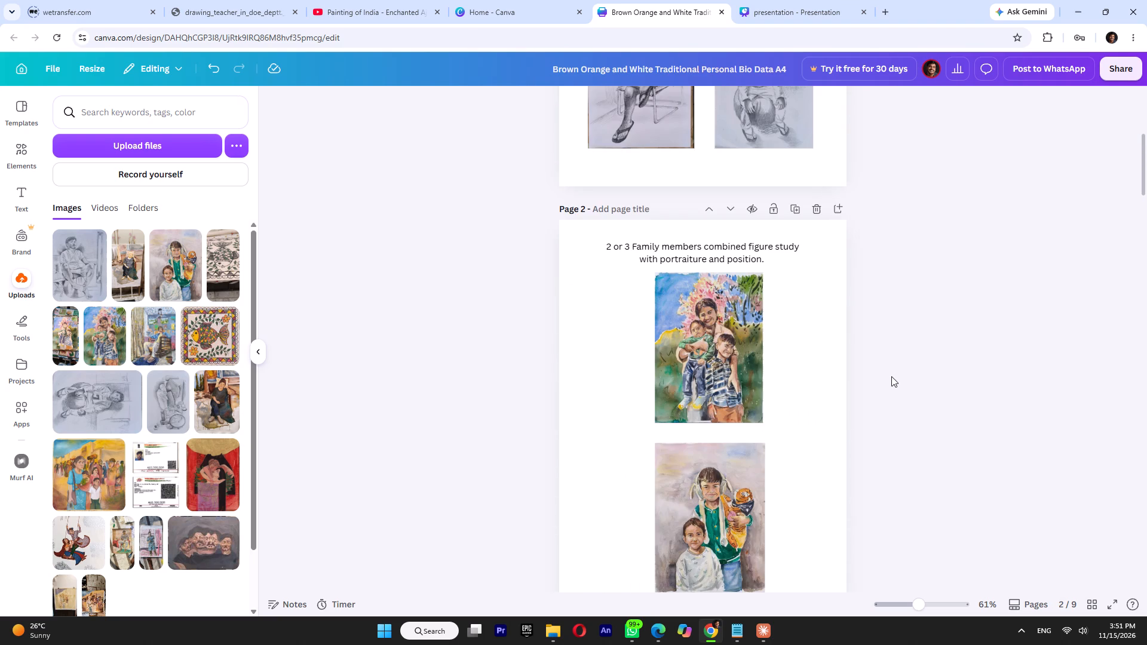
pyautogui.scroll(-20, 891, 377)
pyautogui.scroll(-1, 891, 377)
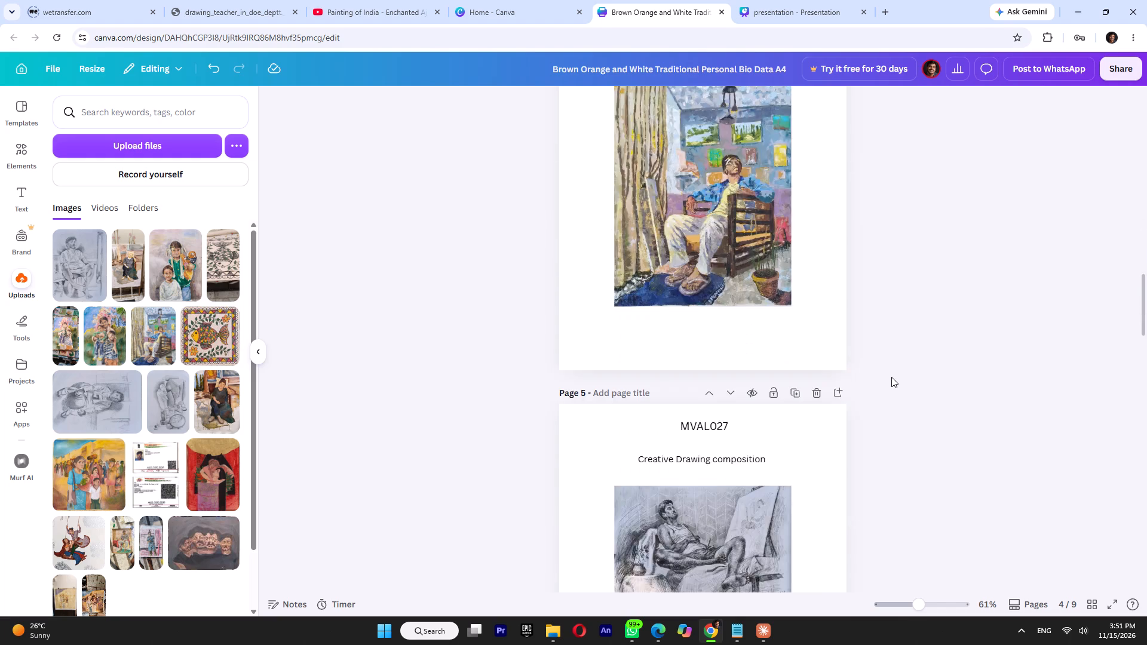
pyautogui.scroll(-20, 891, 377)
pyautogui.scroll(-16, 891, 377)
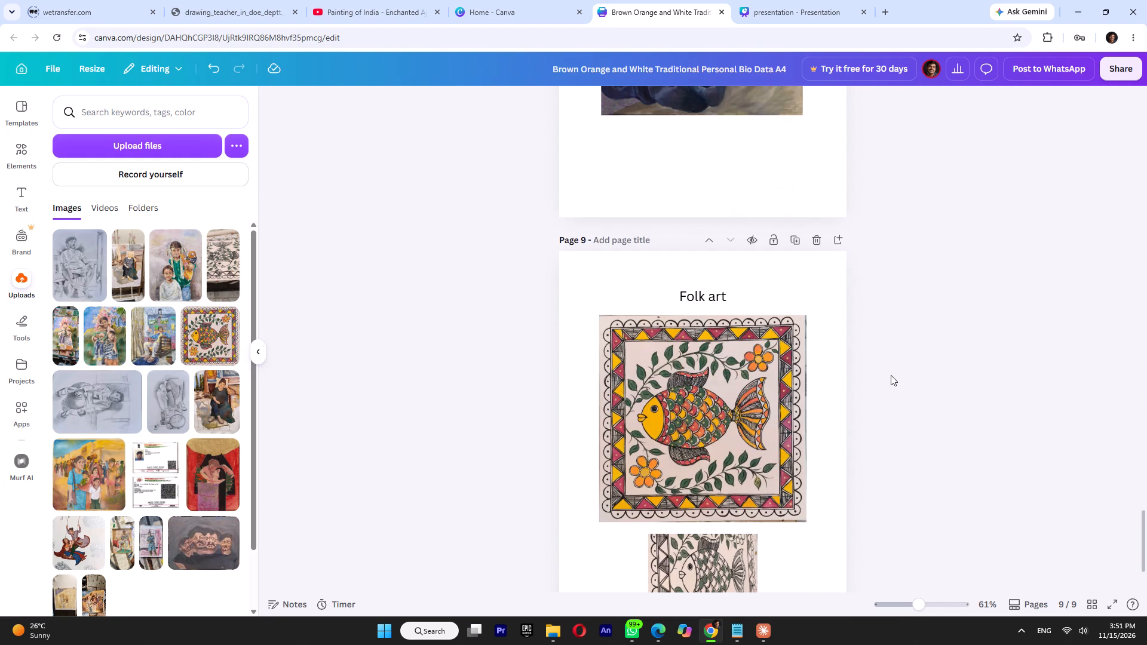
pyautogui.scroll(-4, 891, 375)
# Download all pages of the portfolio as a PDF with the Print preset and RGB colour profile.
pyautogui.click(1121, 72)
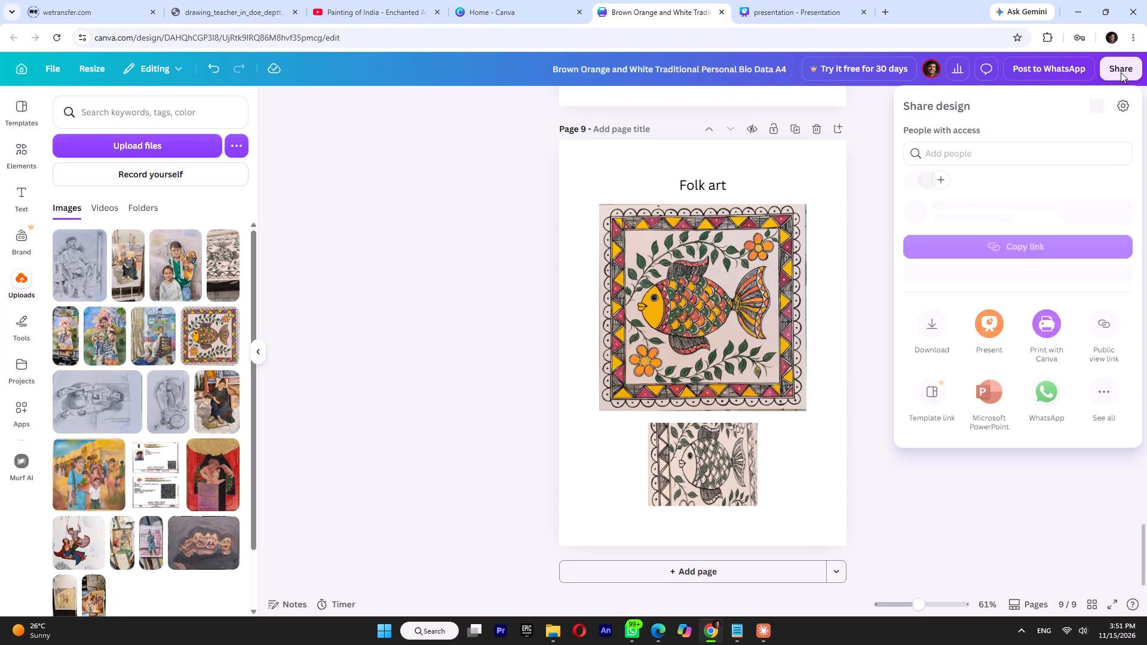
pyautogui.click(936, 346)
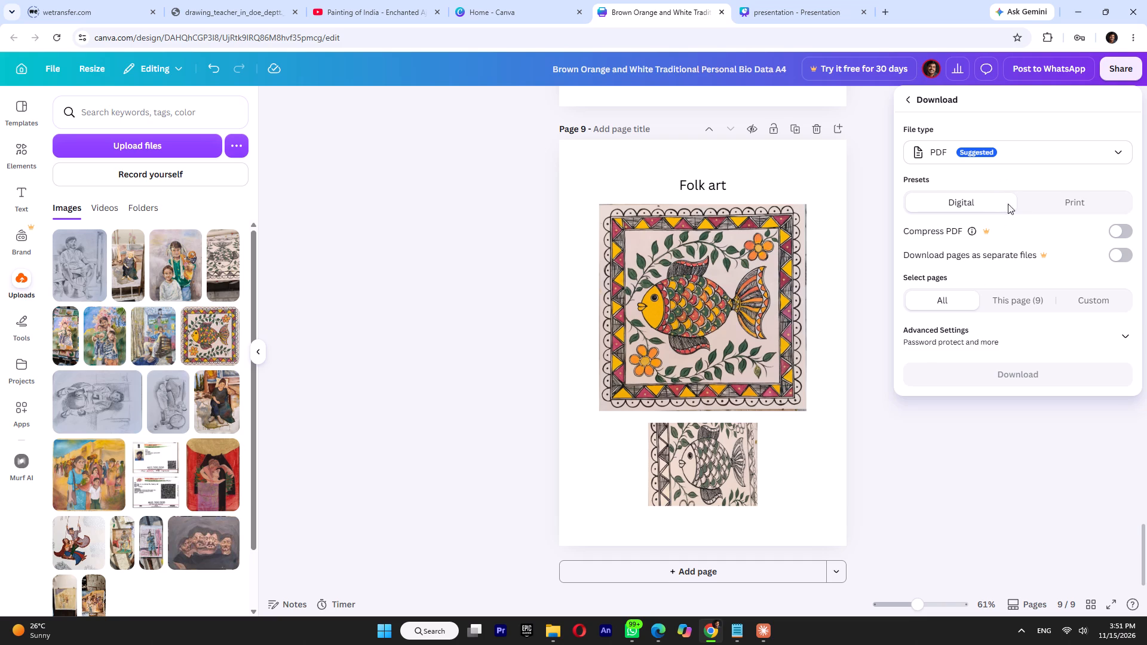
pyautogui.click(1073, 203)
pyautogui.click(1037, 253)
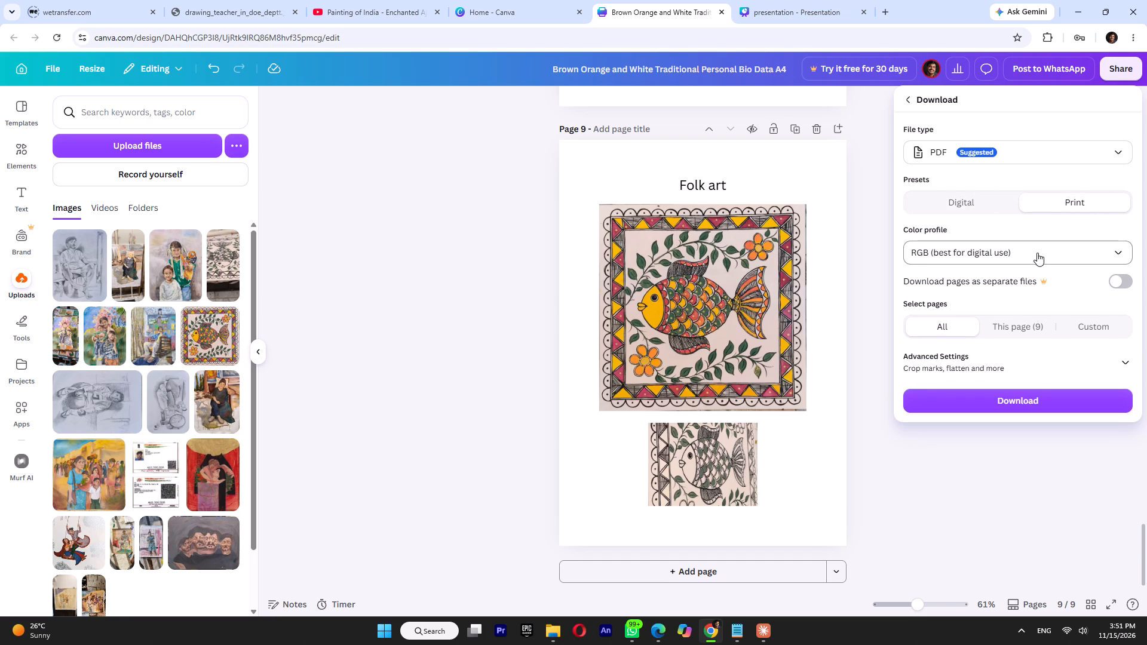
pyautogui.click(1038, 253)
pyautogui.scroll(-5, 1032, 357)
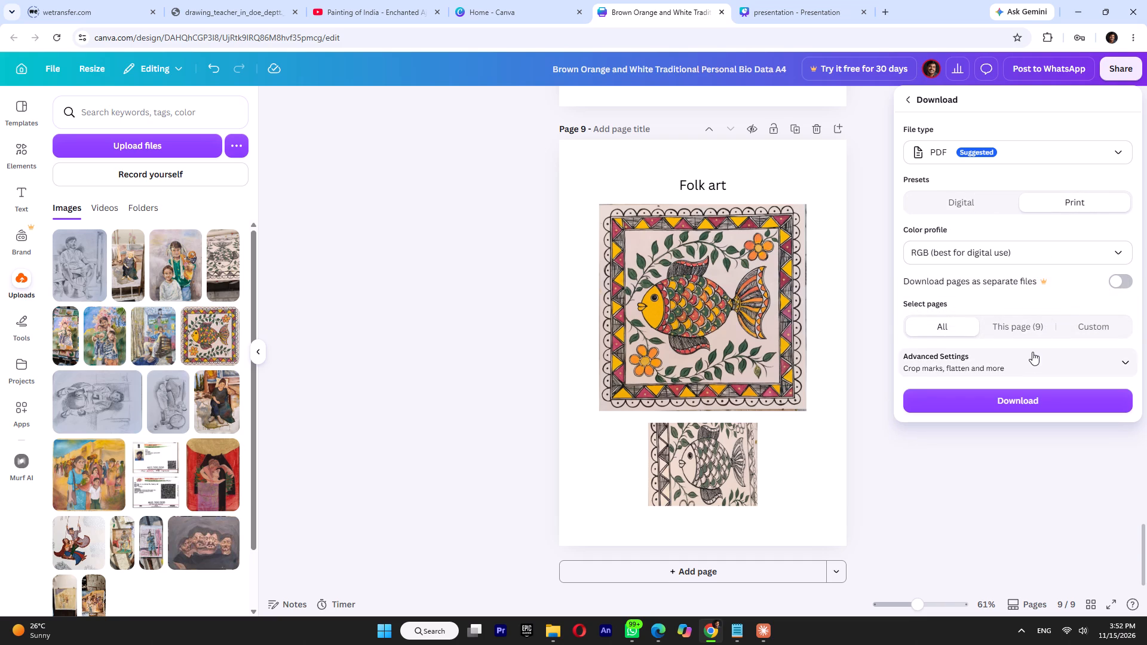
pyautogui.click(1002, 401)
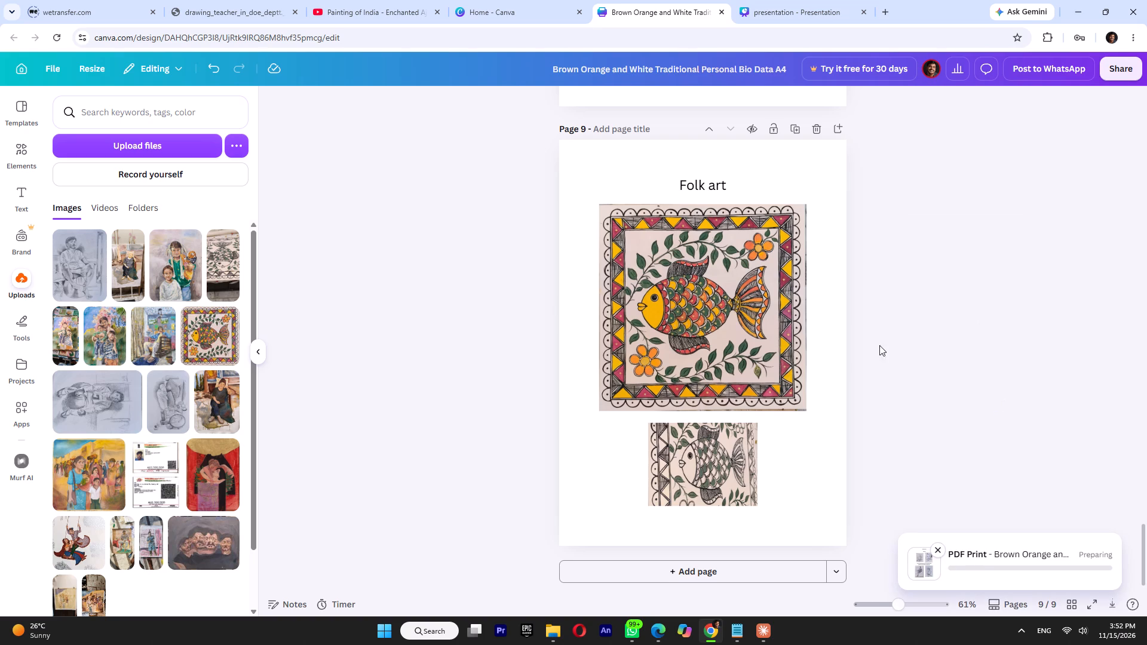
# Move the "Creative portraiture" heading on page 4 slightly down, closer to the painting.
pyautogui.scroll(9, 922, 371)
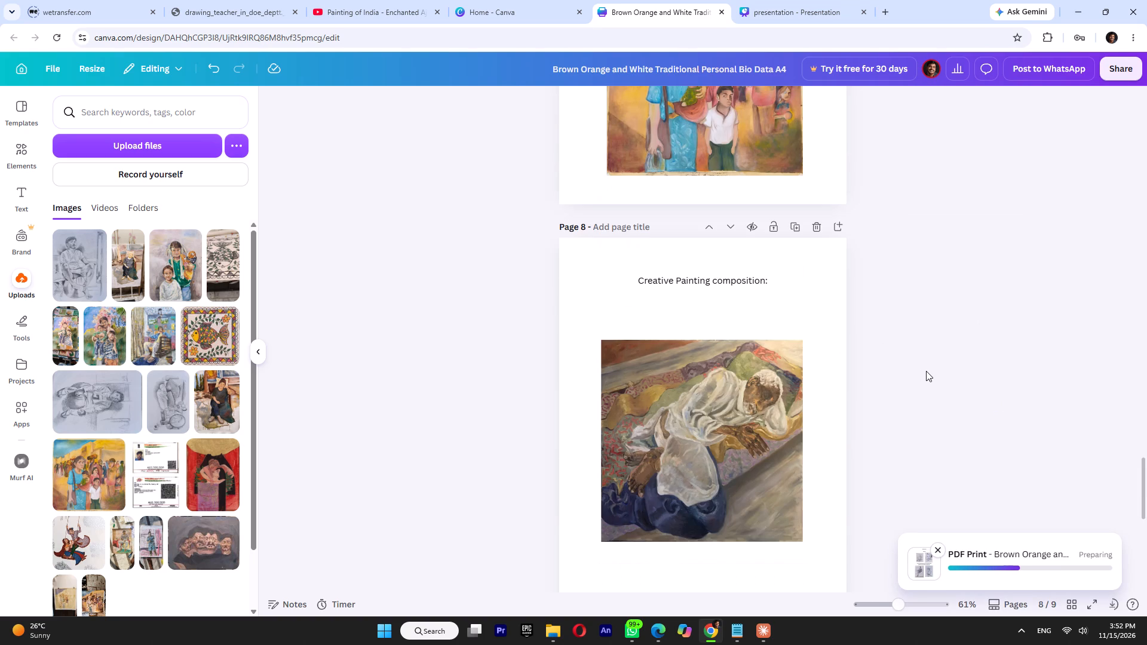
pyautogui.scroll(15, 926, 371)
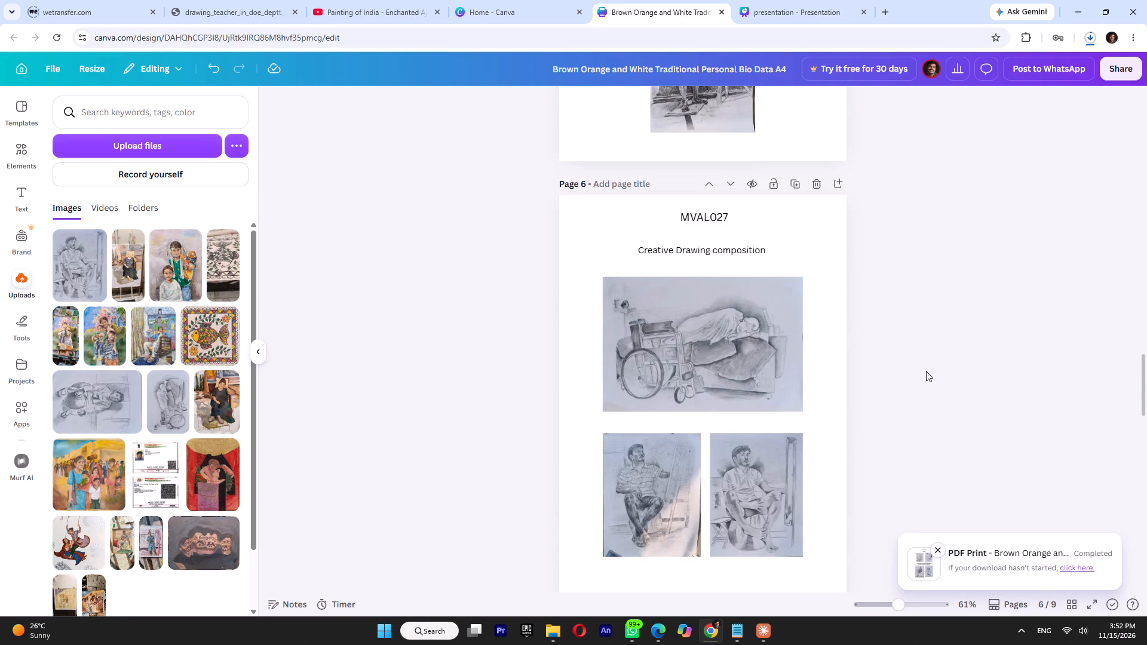
pyautogui.scroll(10, 926, 371)
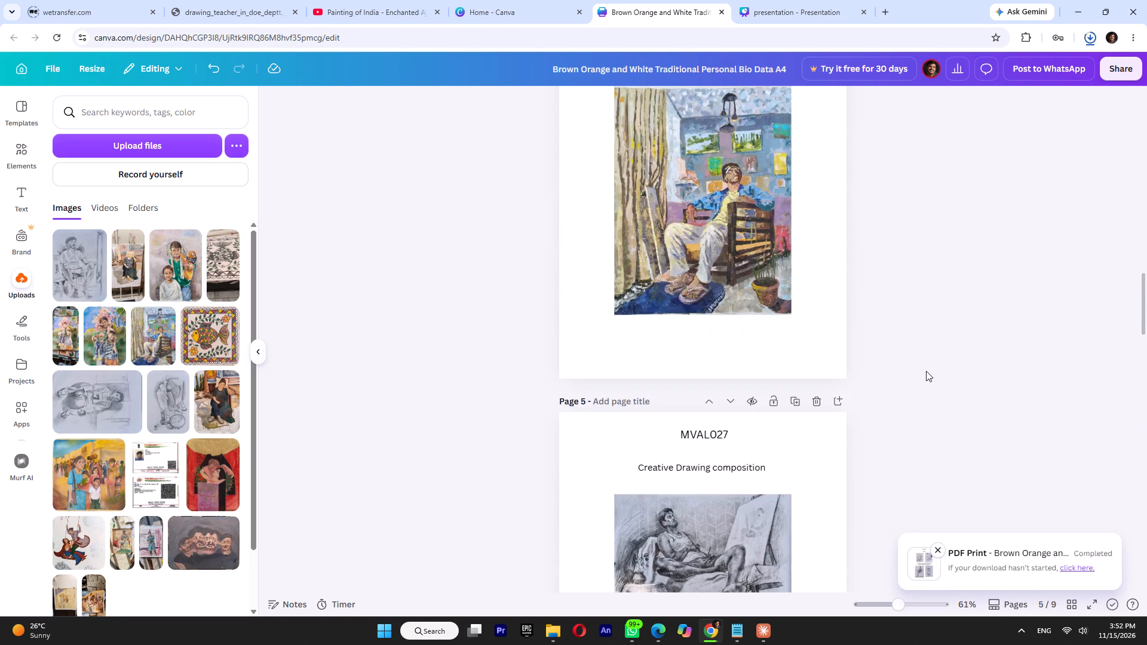
pyautogui.scroll(3, 926, 371)
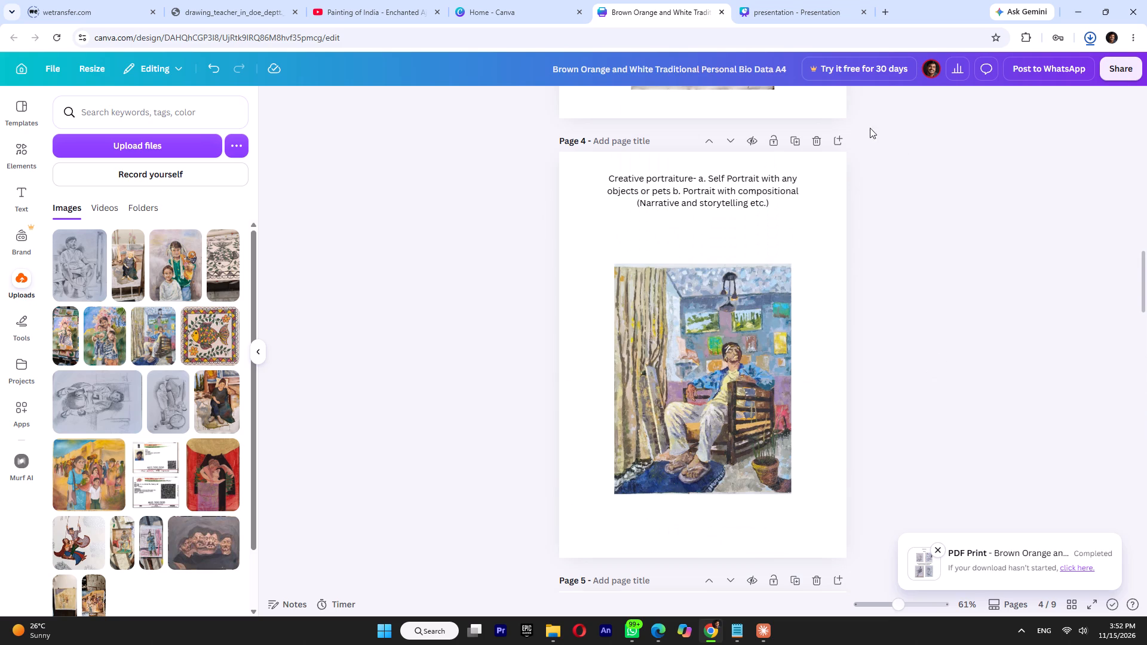
pyautogui.click(738, 191)
pyautogui.moveTo(765, 193); pyautogui.dragTo(767, 217)
# Check page 4's heading placement against the neighbouring pages and look back through the portfolio to page 1.
pyautogui.scroll(-5, 859, 252)
pyautogui.scroll(14, 859, 252)
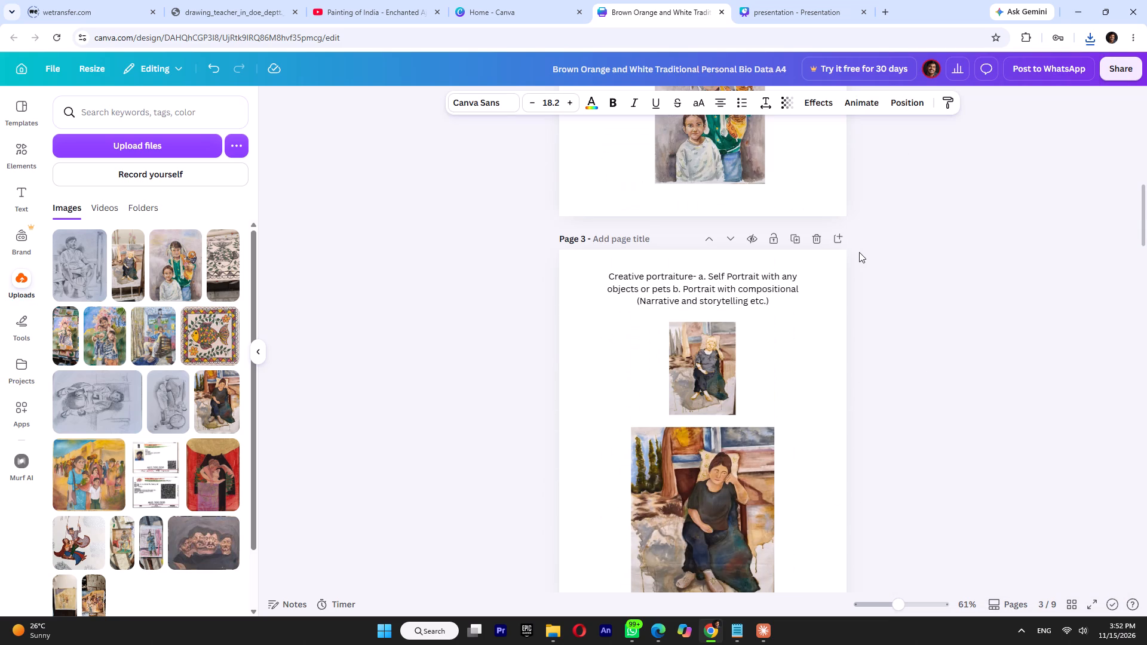
pyautogui.scroll(-9, 859, 252)
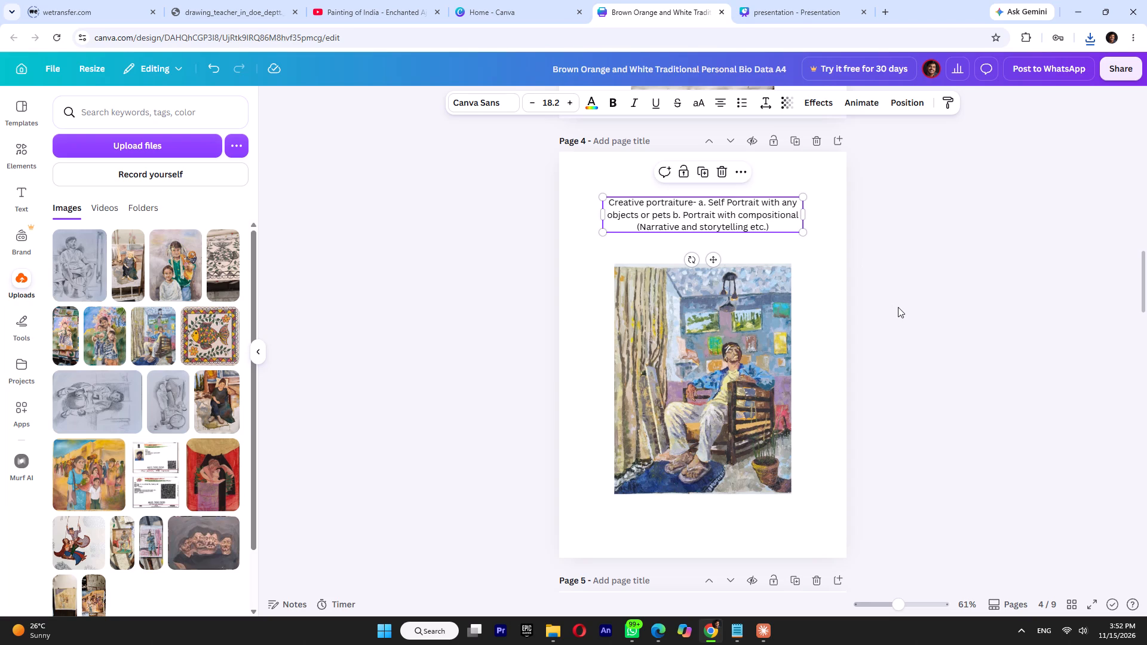
pyautogui.scroll(18, 898, 307)
pyautogui.scroll(3, 898, 307)
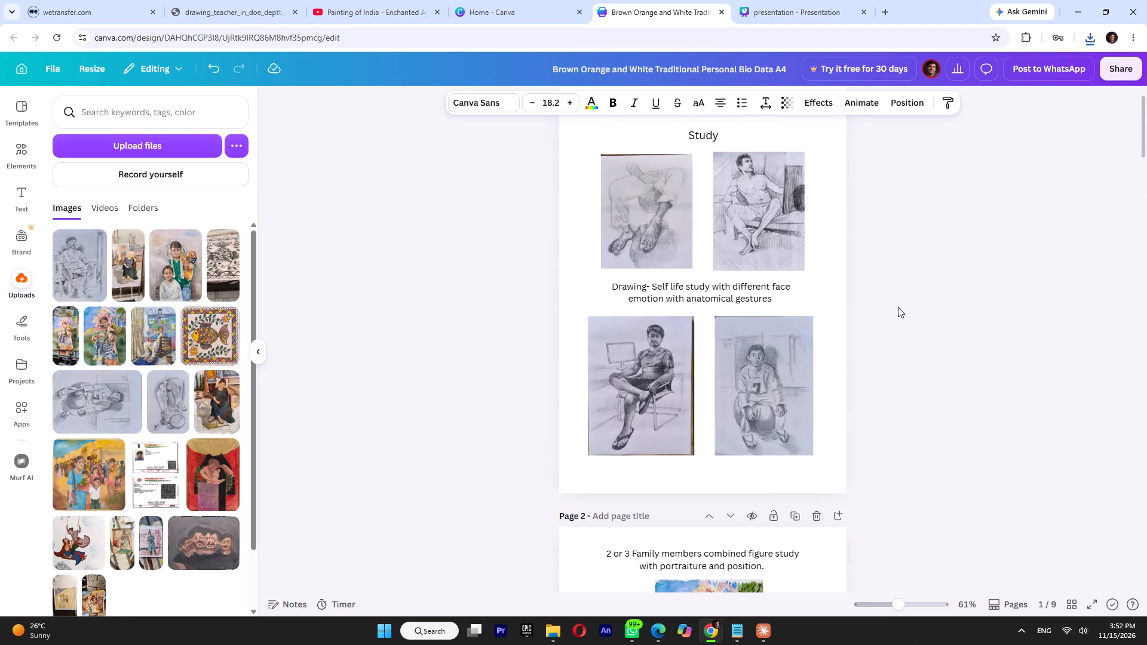
pyautogui.scroll(11, 898, 307)
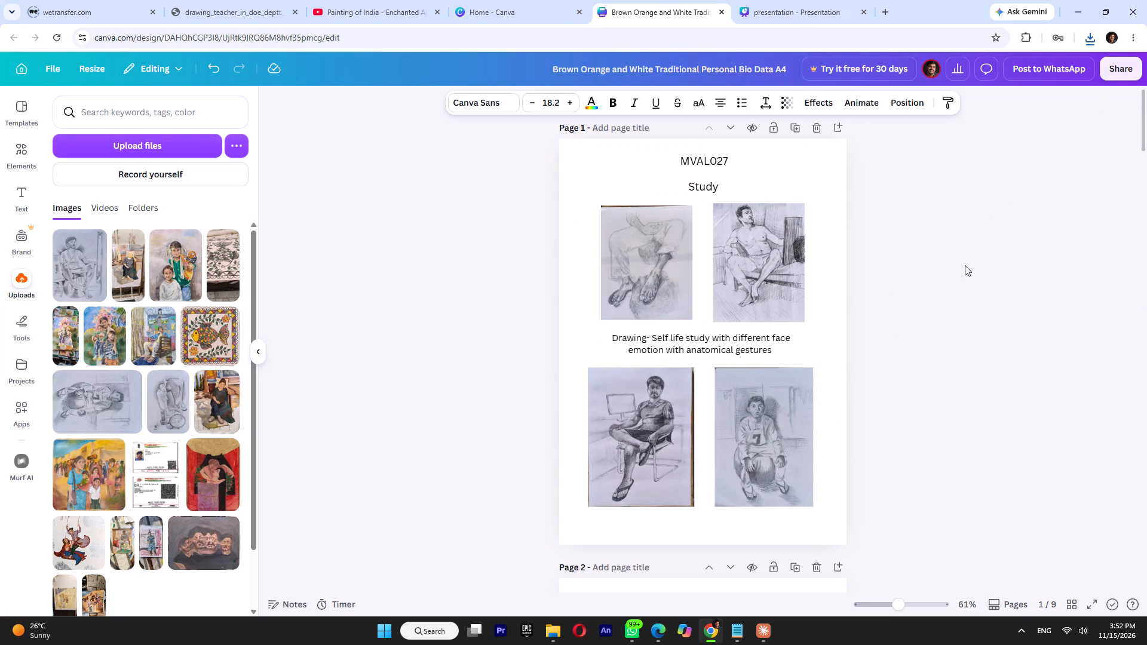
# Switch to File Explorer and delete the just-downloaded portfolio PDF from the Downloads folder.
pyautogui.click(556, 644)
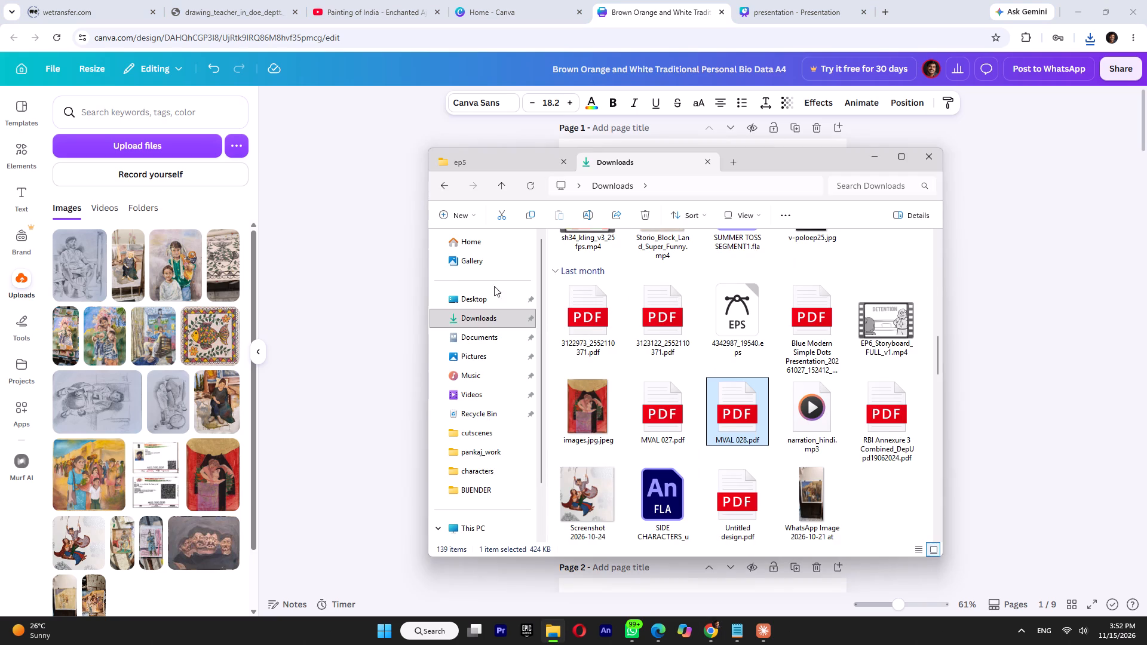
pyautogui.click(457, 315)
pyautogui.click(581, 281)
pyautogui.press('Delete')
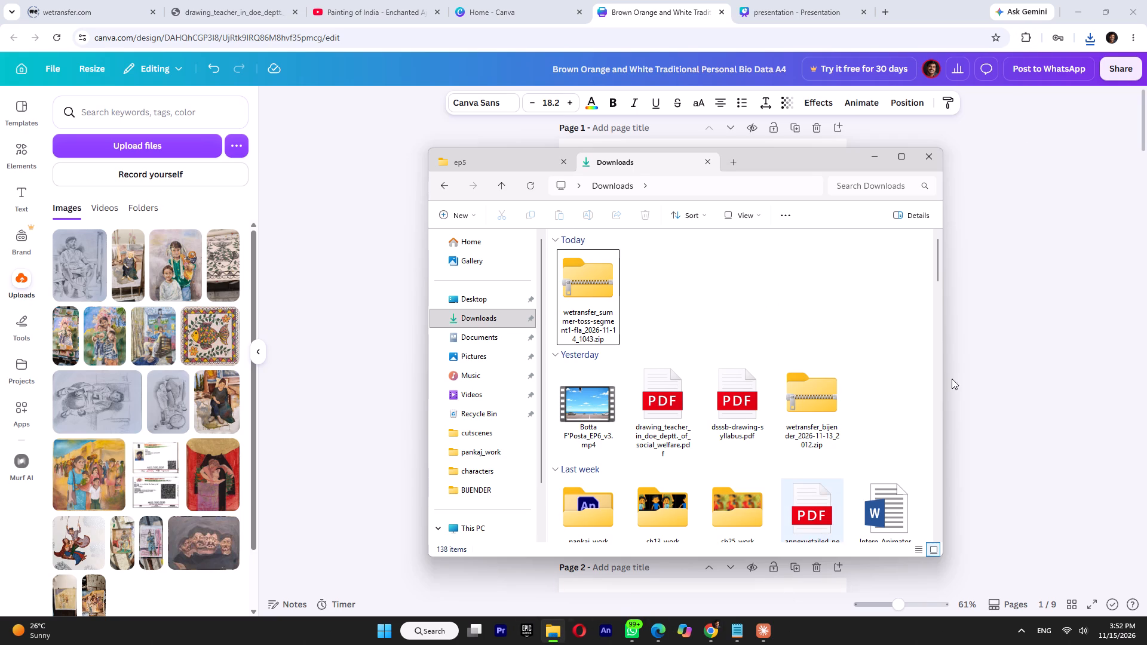
# Return to the Canva portfolio and open its sharing and export options.
pyautogui.click(1131, 65)
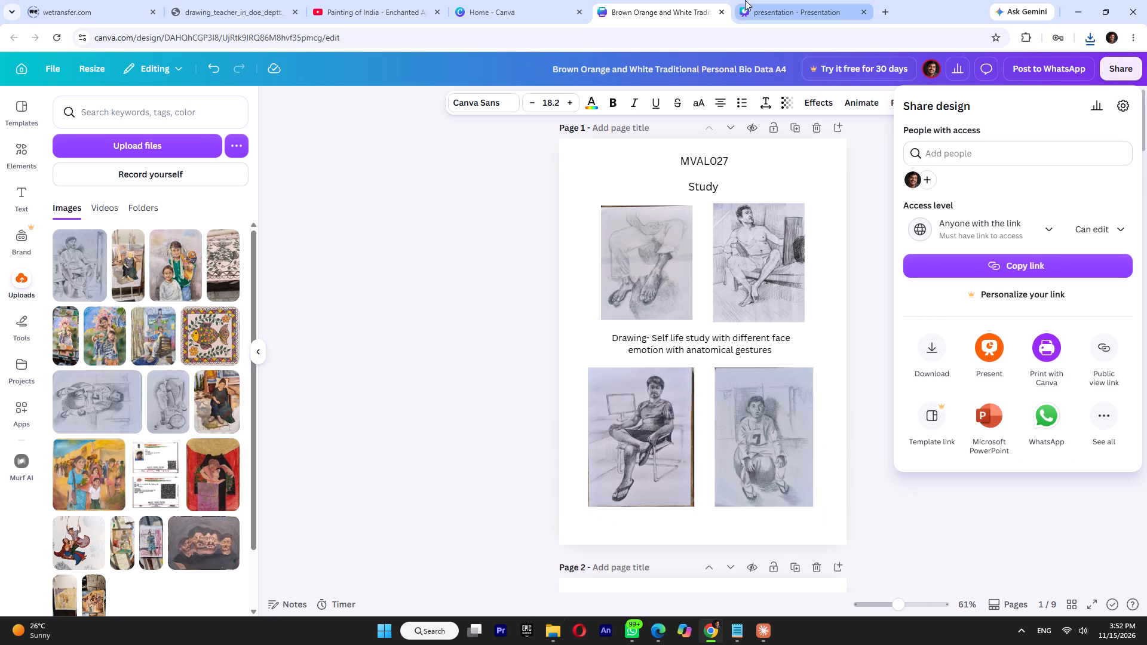
# Open a new browser tab and start a Google search with "igno".
pyautogui.click(891, 10)
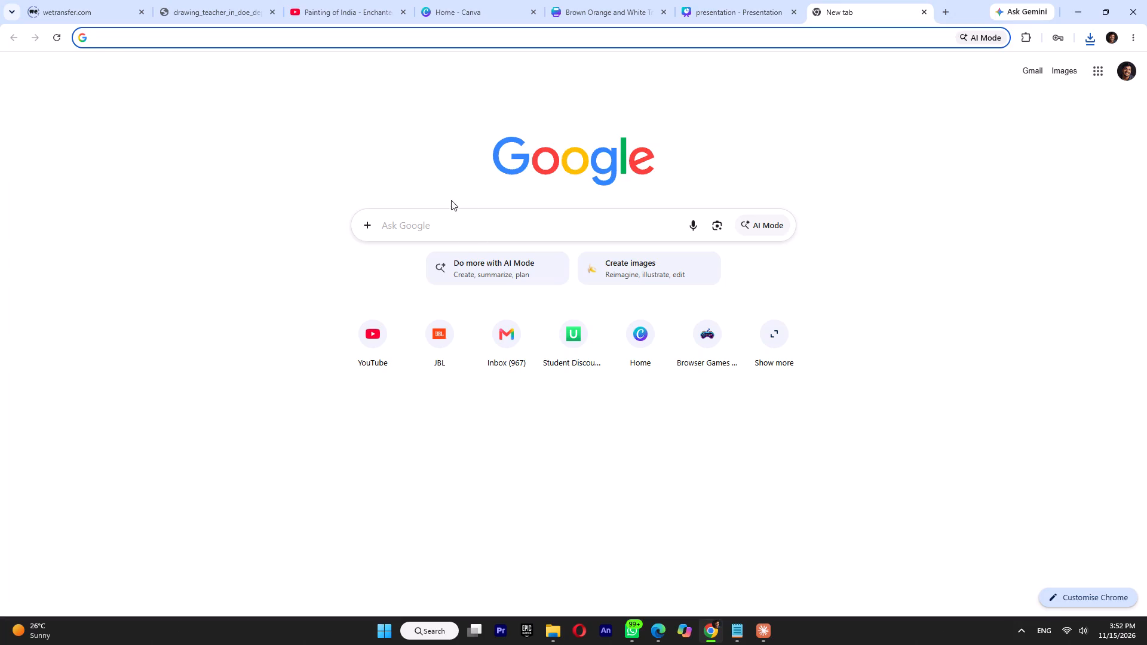
pyautogui.click(443, 226)
pyautogui.write('igno')
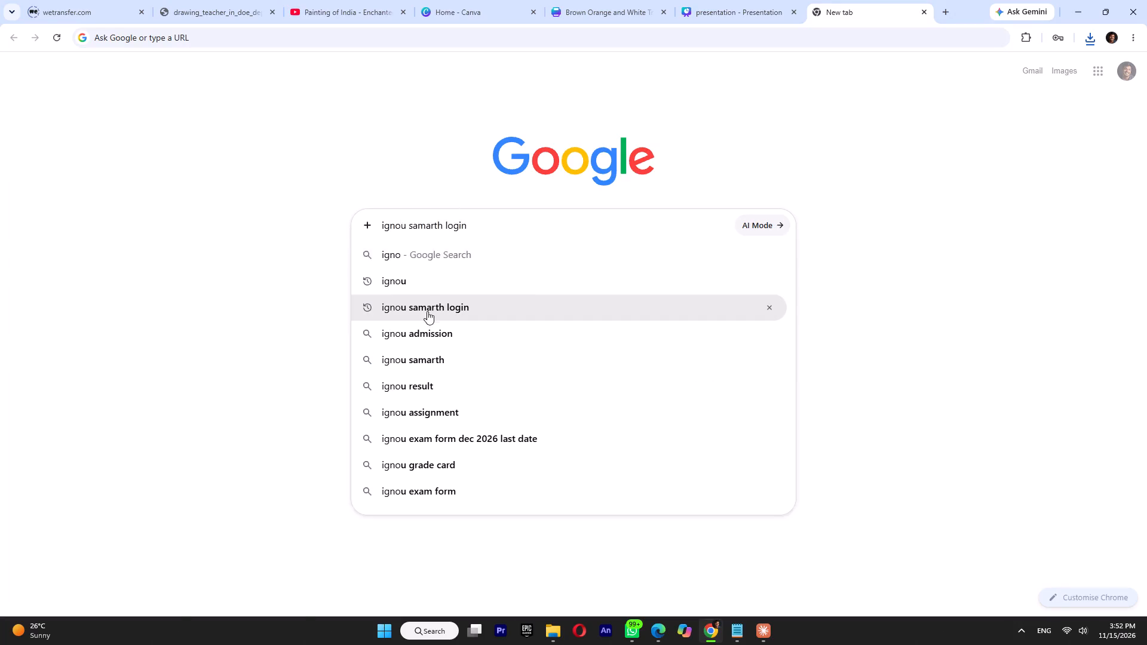